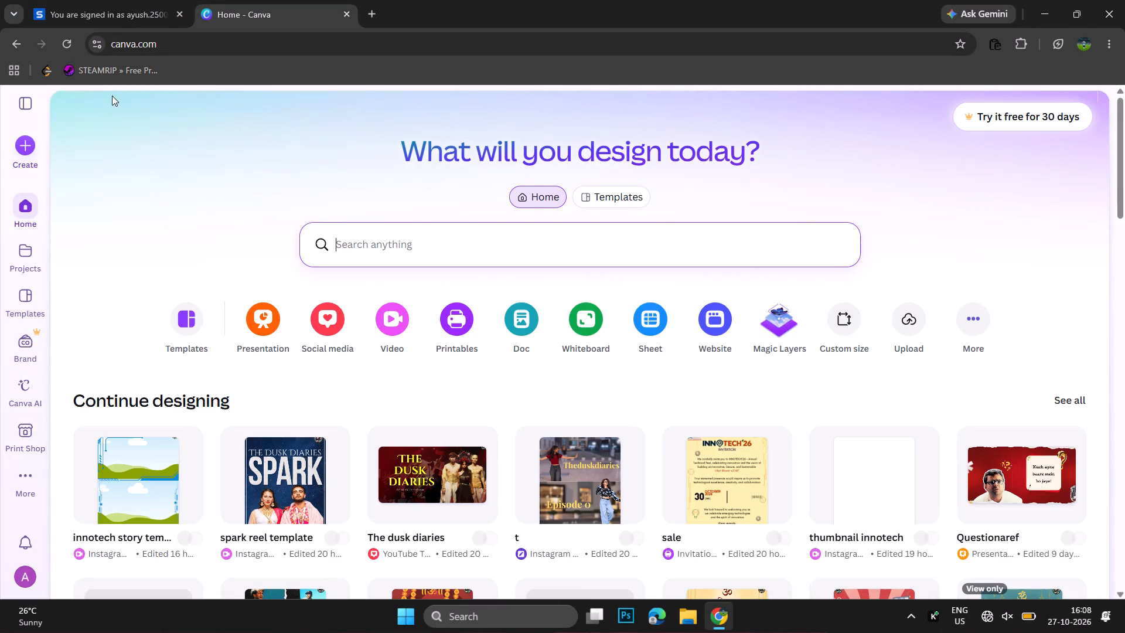
Open the "spark reel template" design from the recent designs for editing.
{"action": "left_click", "coordinate": [252, 485]}
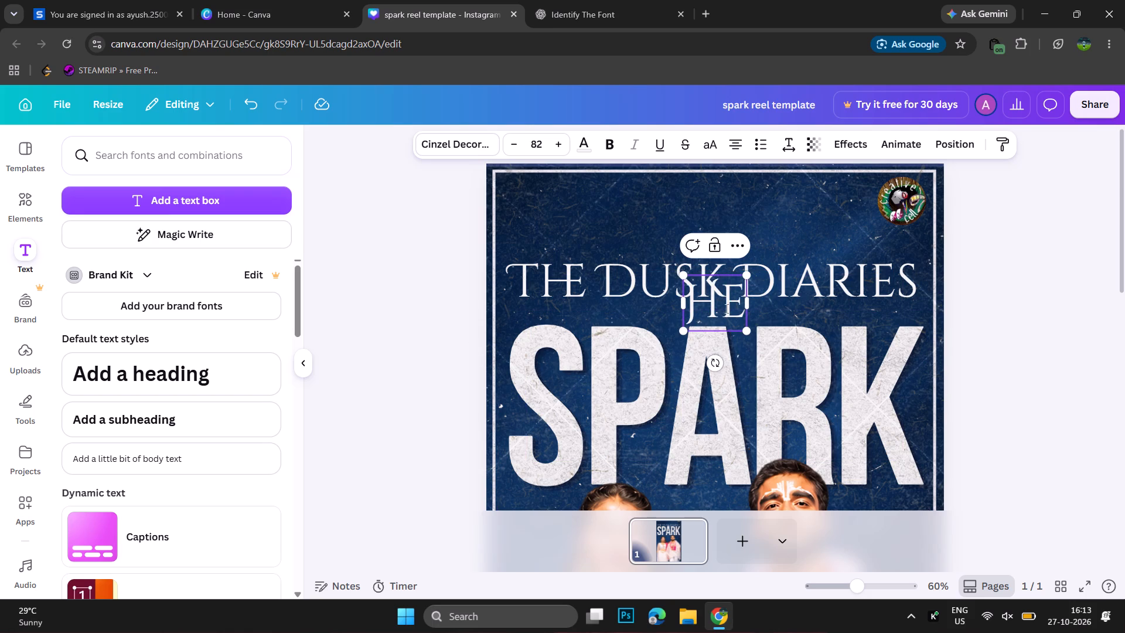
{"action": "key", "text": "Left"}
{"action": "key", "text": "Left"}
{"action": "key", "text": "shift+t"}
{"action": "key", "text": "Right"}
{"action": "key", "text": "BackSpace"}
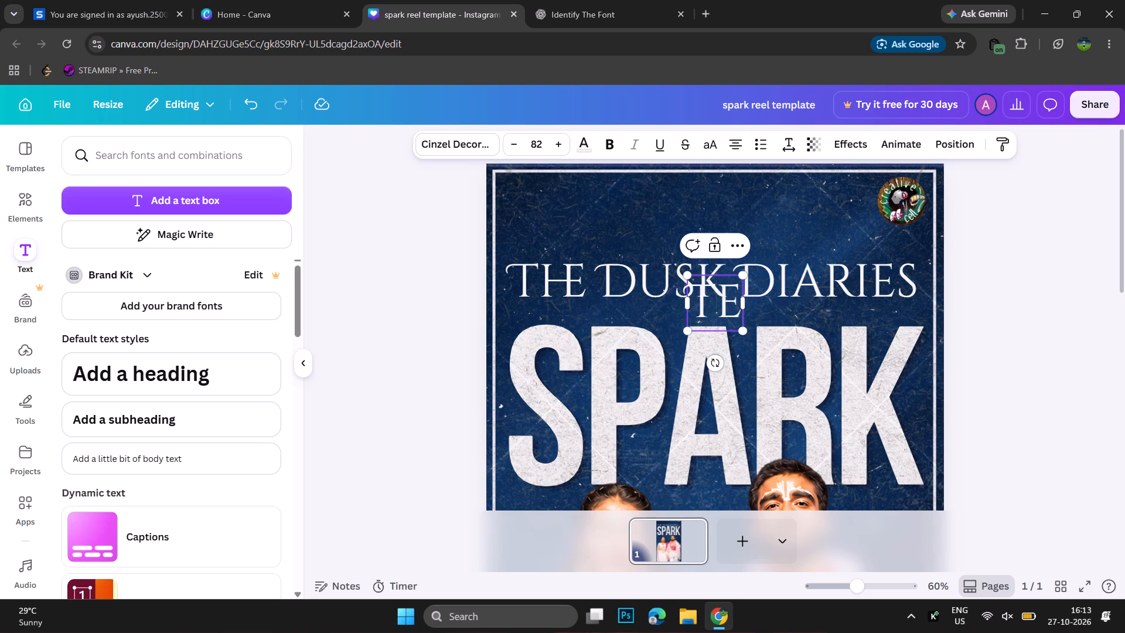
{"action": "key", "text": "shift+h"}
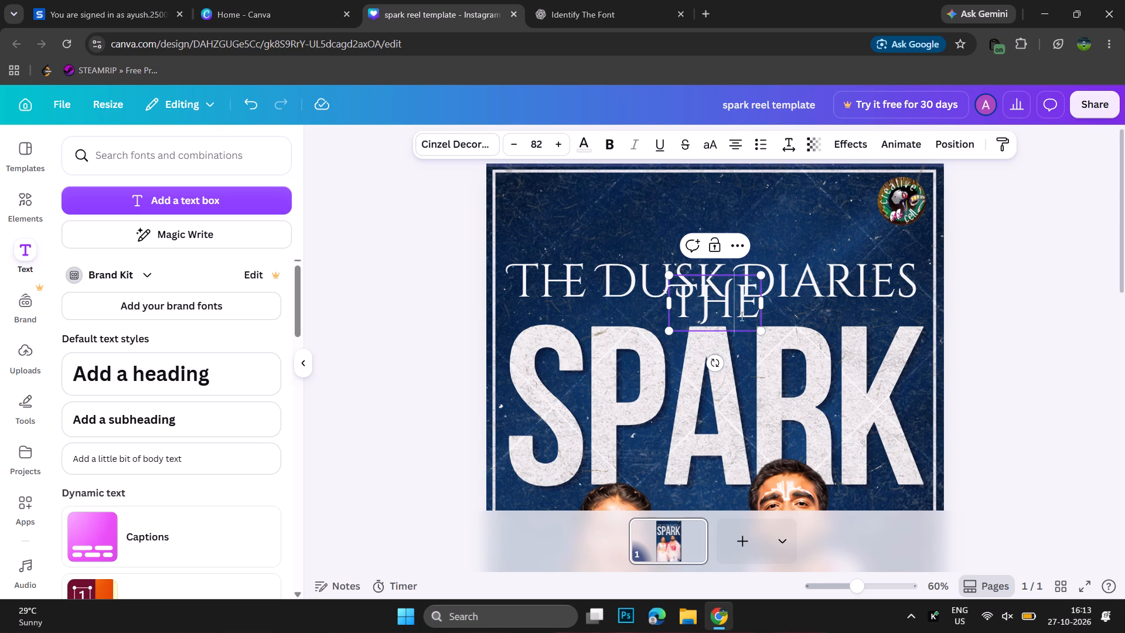
Retype the letters of THE in the title The Dusk Diaries as capital T, H and E.
{"action": "left_click", "coordinate": [584, 283]}
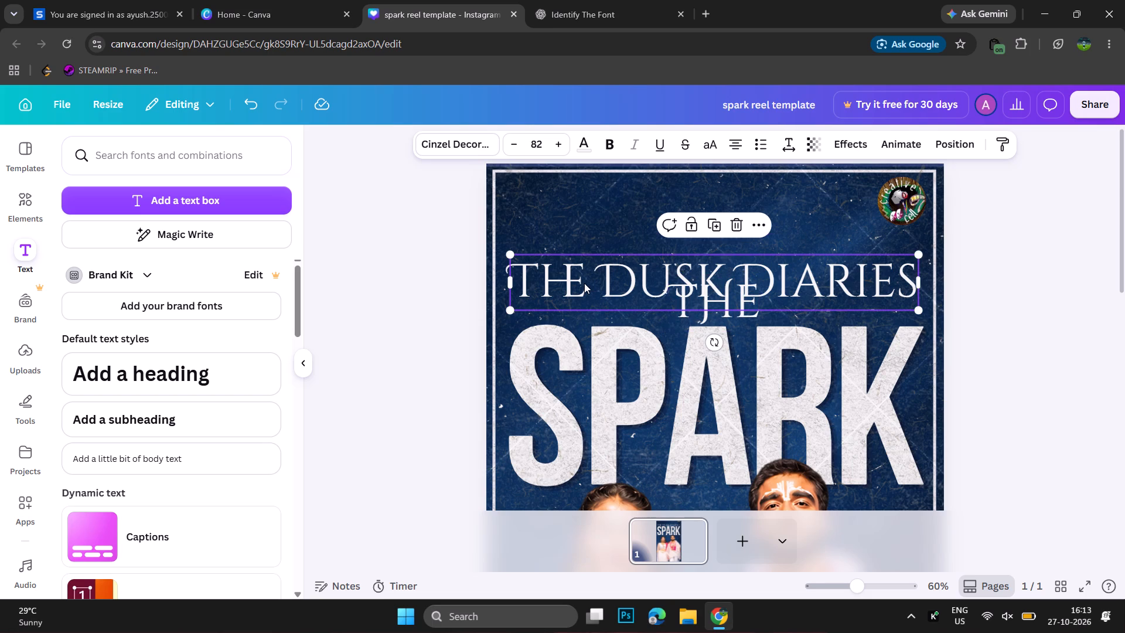
{"action": "left_click", "coordinate": [584, 283]}
{"action": "key", "text": "BackSpace"}
{"action": "key", "text": "BackSpace"}
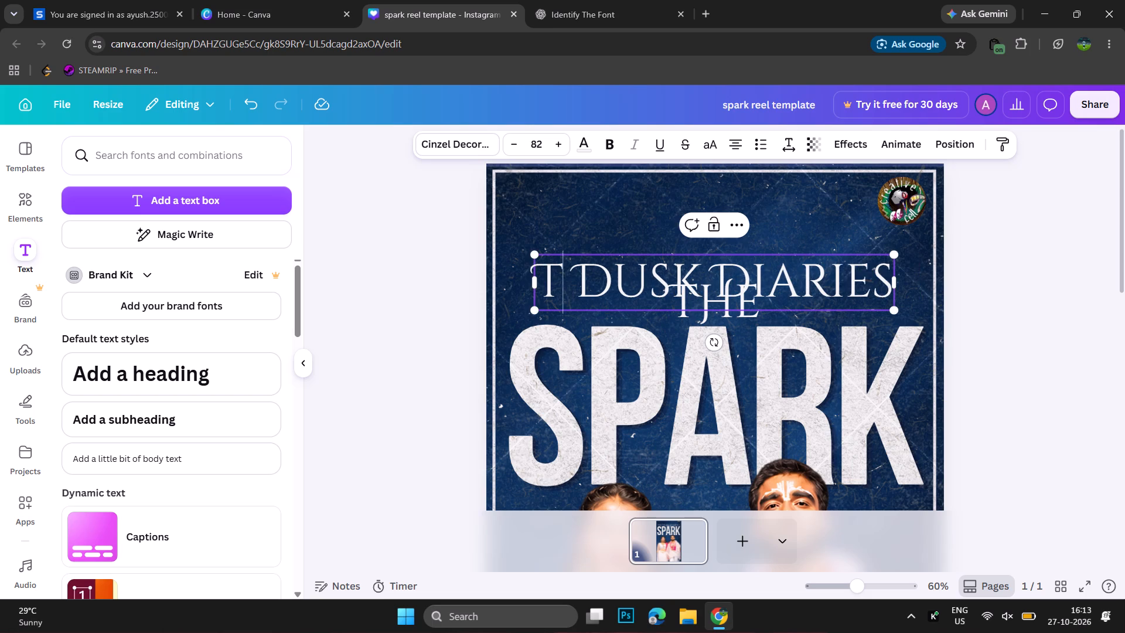
{"action": "key", "text": "shift+h"}
{"action": "key", "text": "shift+e"}
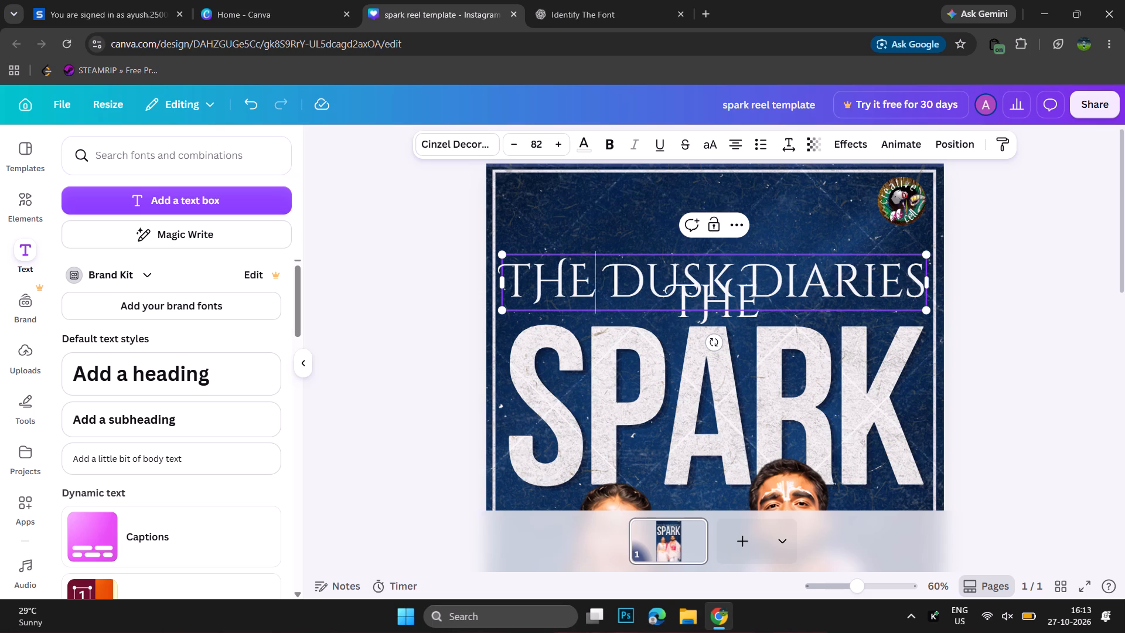
{"action": "left_click", "coordinate": [533, 286]}
{"action": "key", "text": "BackSpace"}
{"action": "key", "text": "shift+t"}
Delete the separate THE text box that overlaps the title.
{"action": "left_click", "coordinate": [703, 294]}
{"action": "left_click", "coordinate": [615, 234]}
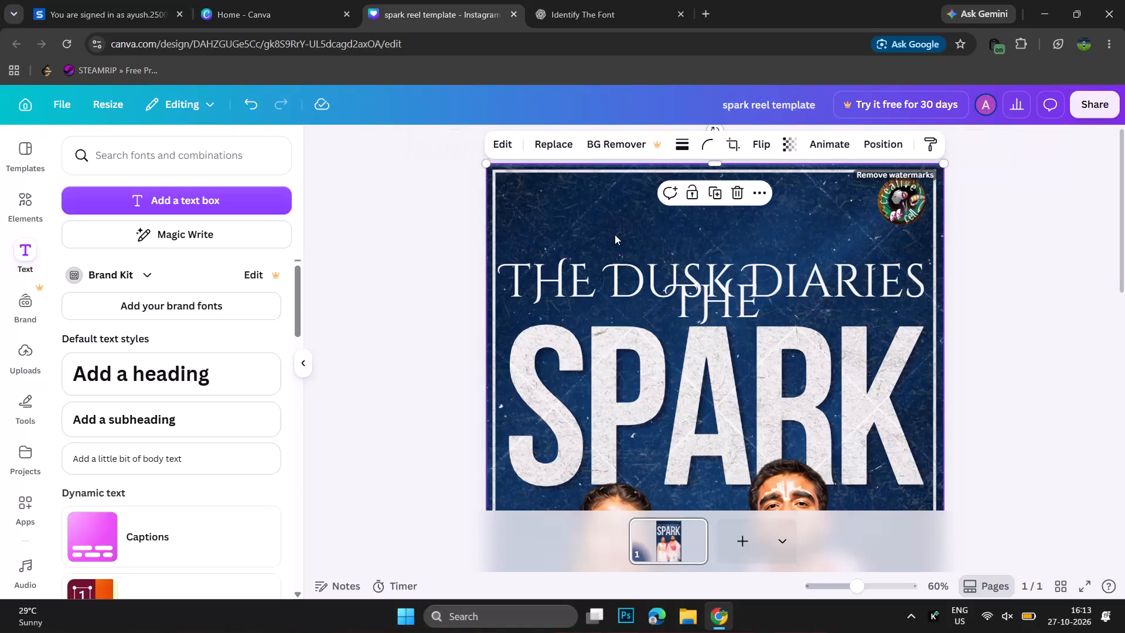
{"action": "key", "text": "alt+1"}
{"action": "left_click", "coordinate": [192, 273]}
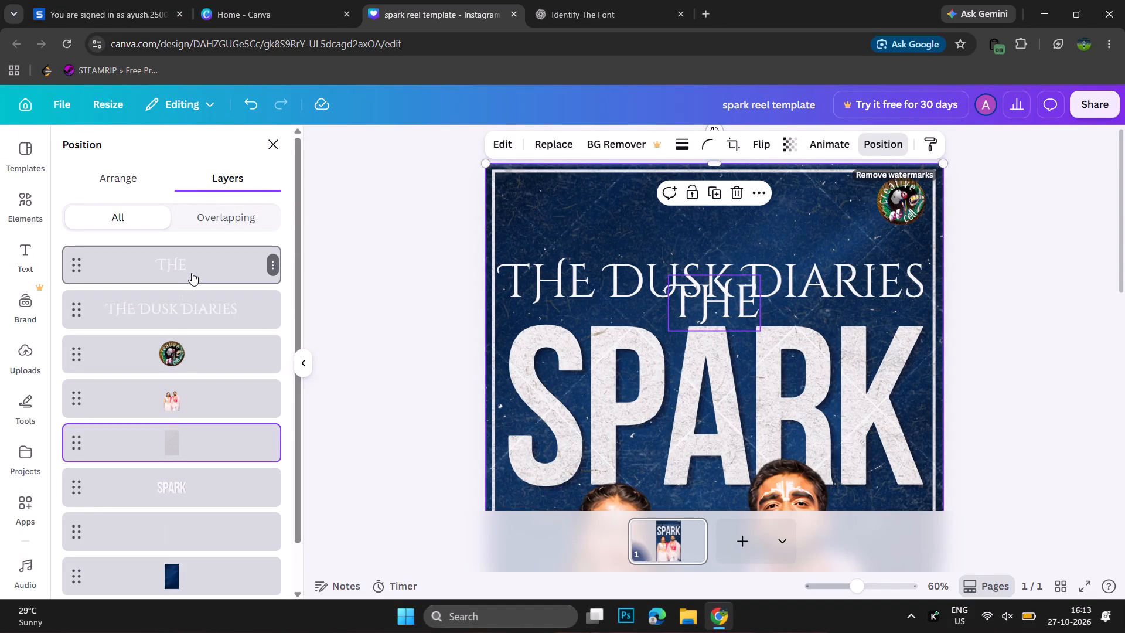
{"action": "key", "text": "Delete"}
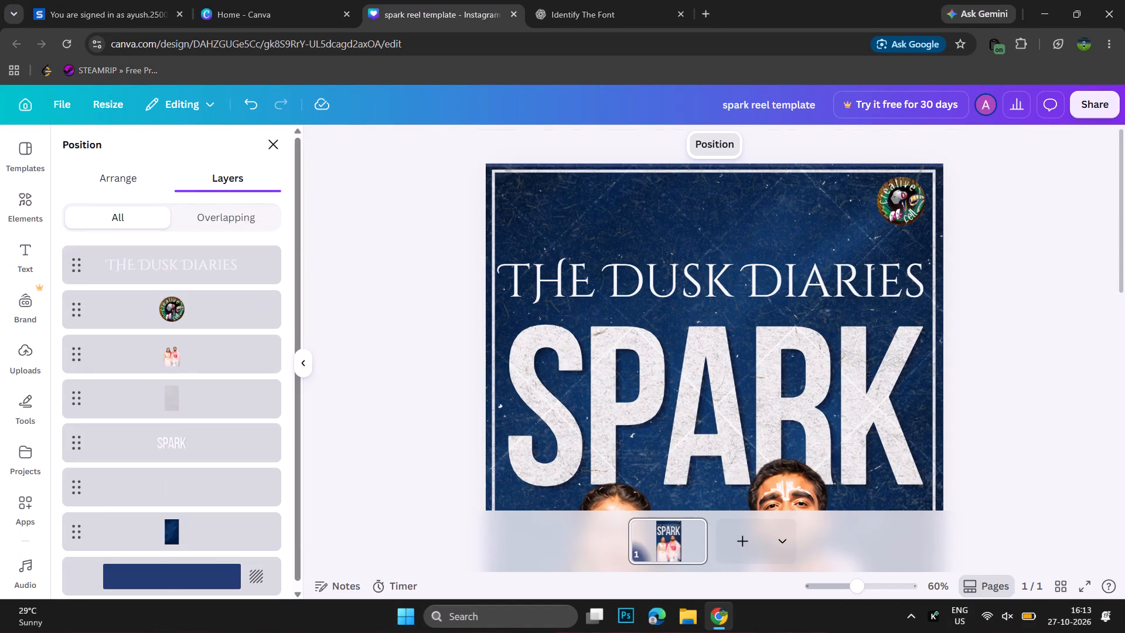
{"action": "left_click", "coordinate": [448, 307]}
Retype the letters of DUSK in the title as capital D, U, S and K, keeping a single space before DIARIES.
{"action": "left_click", "coordinate": [660, 264]}
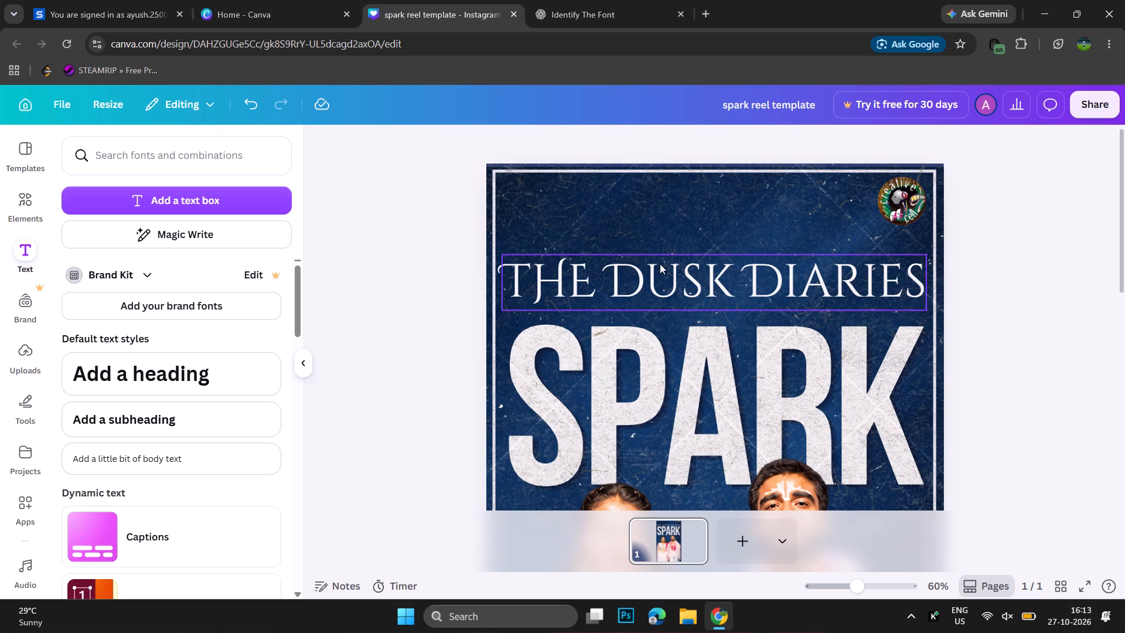
{"action": "left_click", "coordinate": [660, 264]}
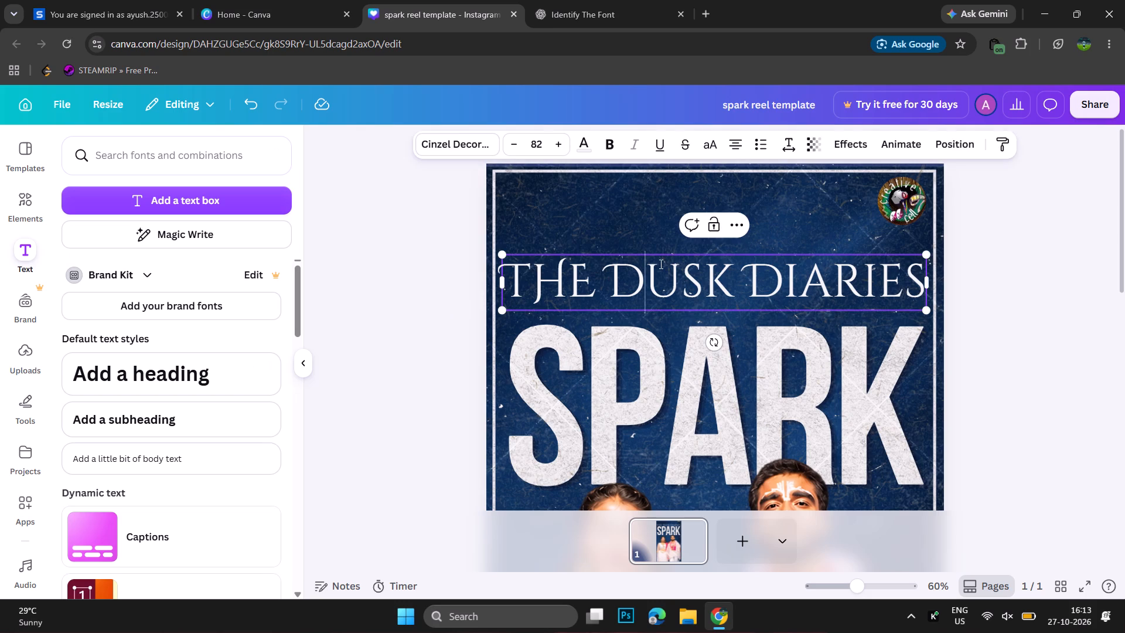
{"action": "key", "text": "BackSpace"}
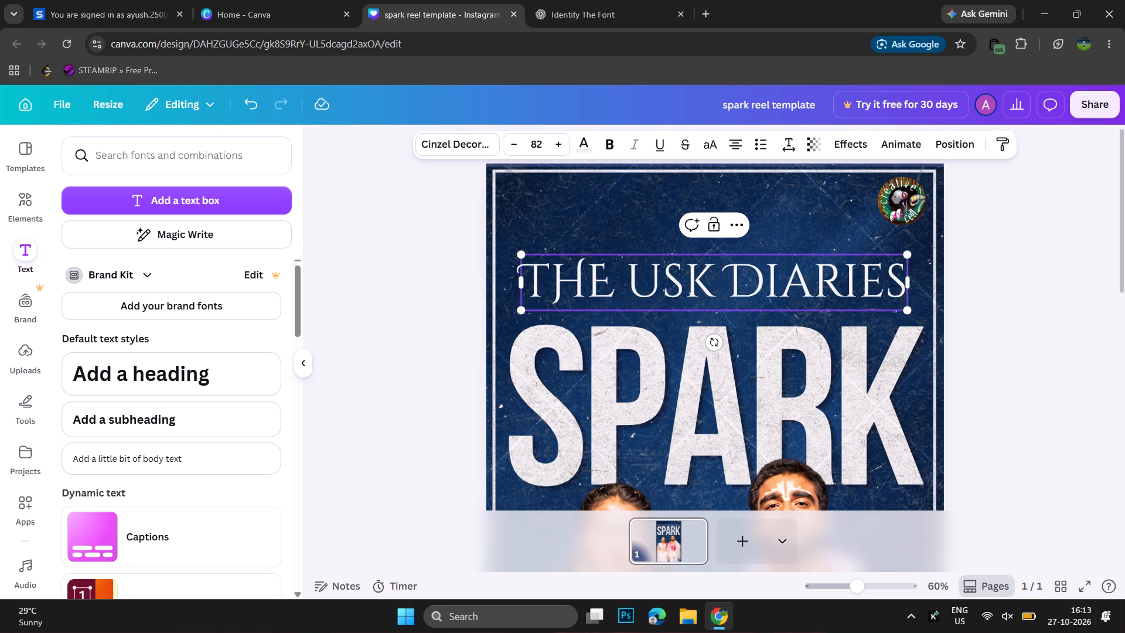
{"action": "key", "text": "shift+d"}
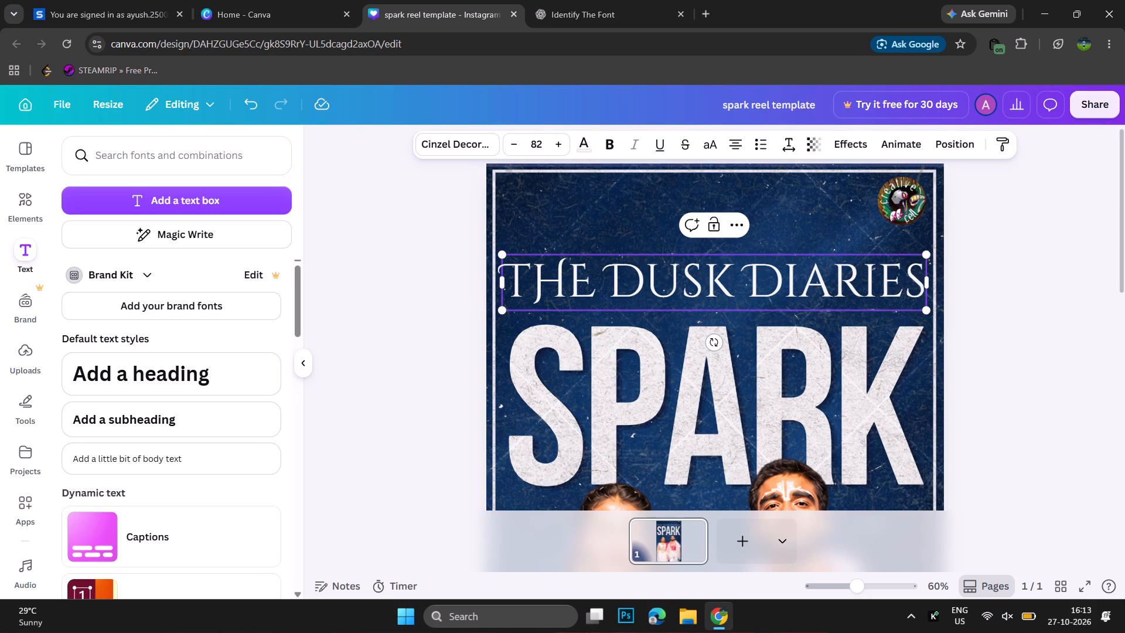
{"action": "key", "text": "Delete"}
{"action": "key", "text": "shift+u"}
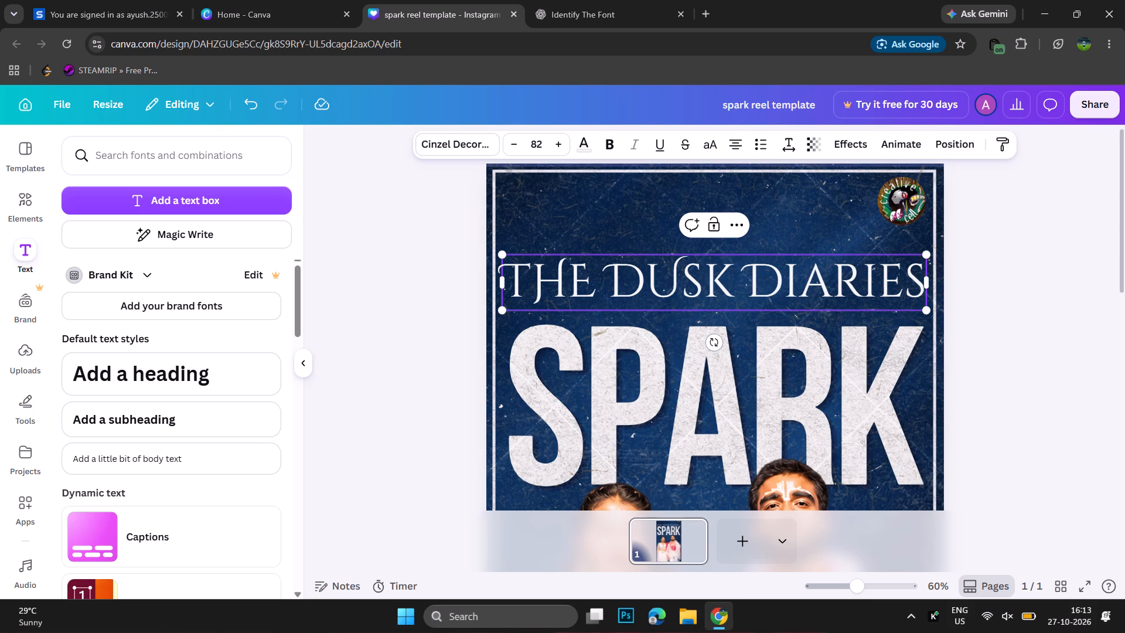
{"action": "key", "text": "Delete"}
{"action": "key", "text": "shift+s"}
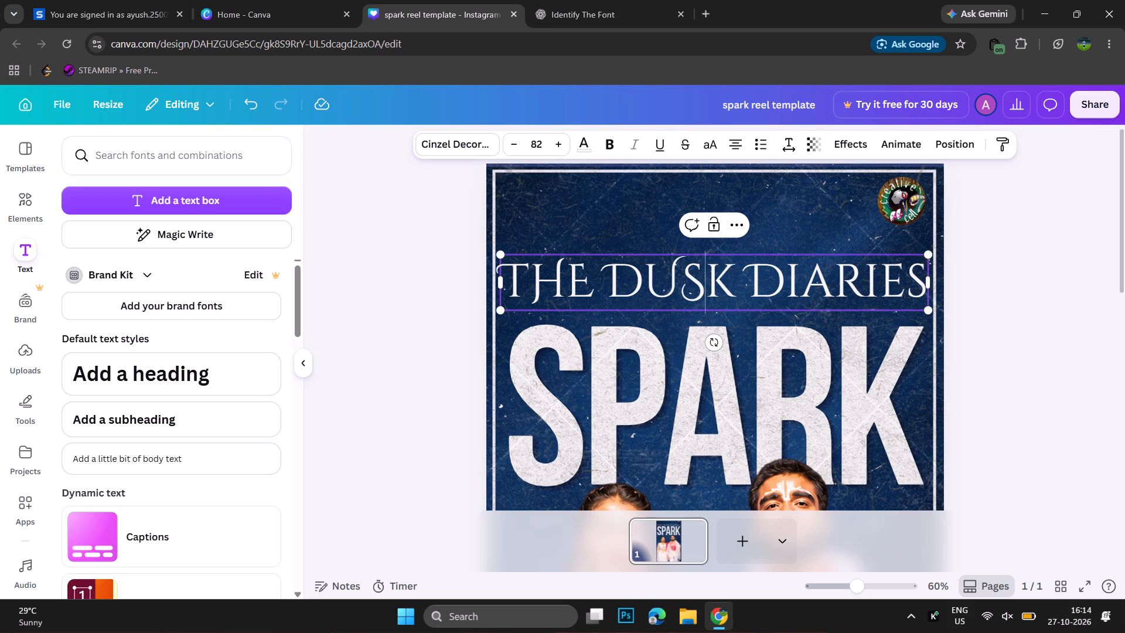
{"action": "key", "text": "Delete"}
{"action": "key", "text": "shift+k"}
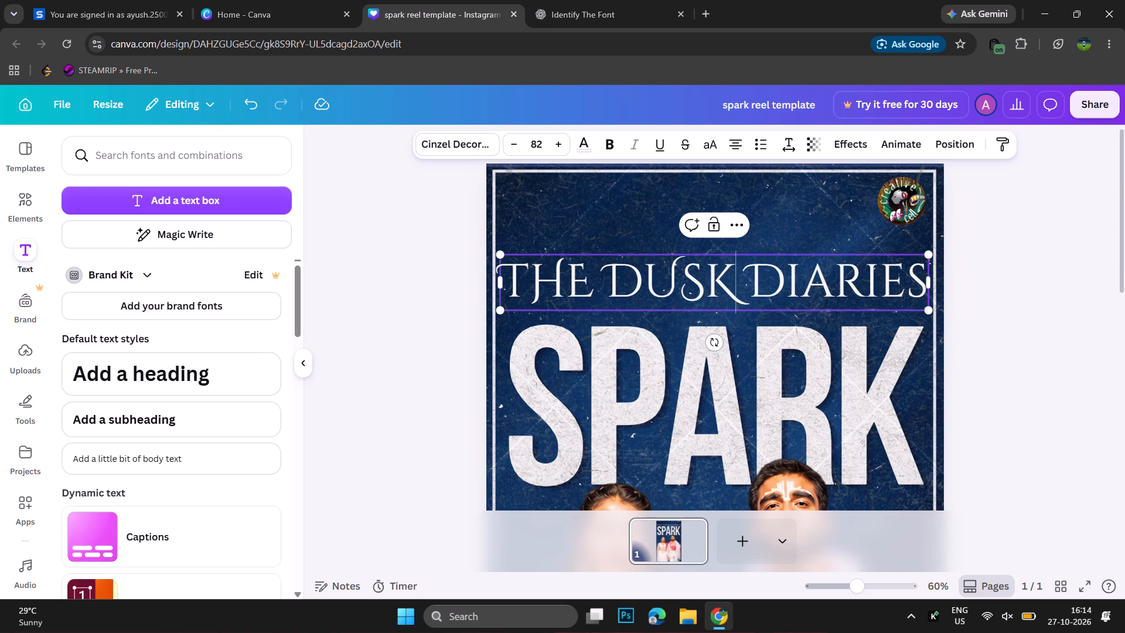
{"action": "key", "text": "space"}
{"action": "key", "text": "BackSpace"}
{"action": "key", "text": "Right"}
Retype the letters of DIARIES in the title as capital D, I, A, R, I, E and S.
{"action": "key", "text": "Delete"}
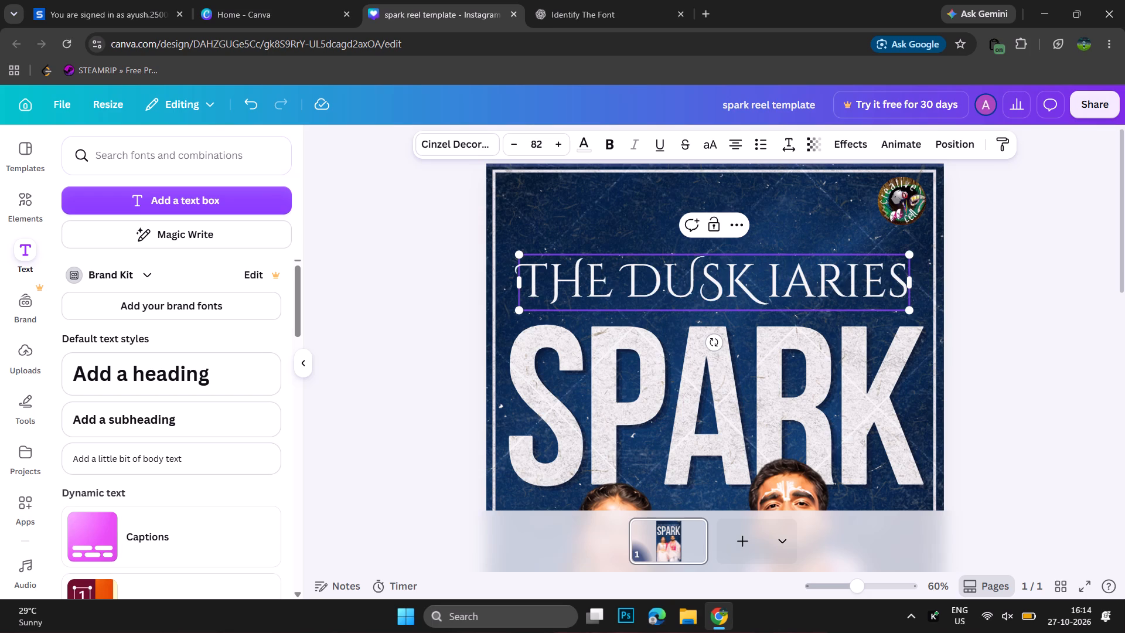
{"action": "key", "text": "shift+d"}
{"action": "key", "text": "Delete"}
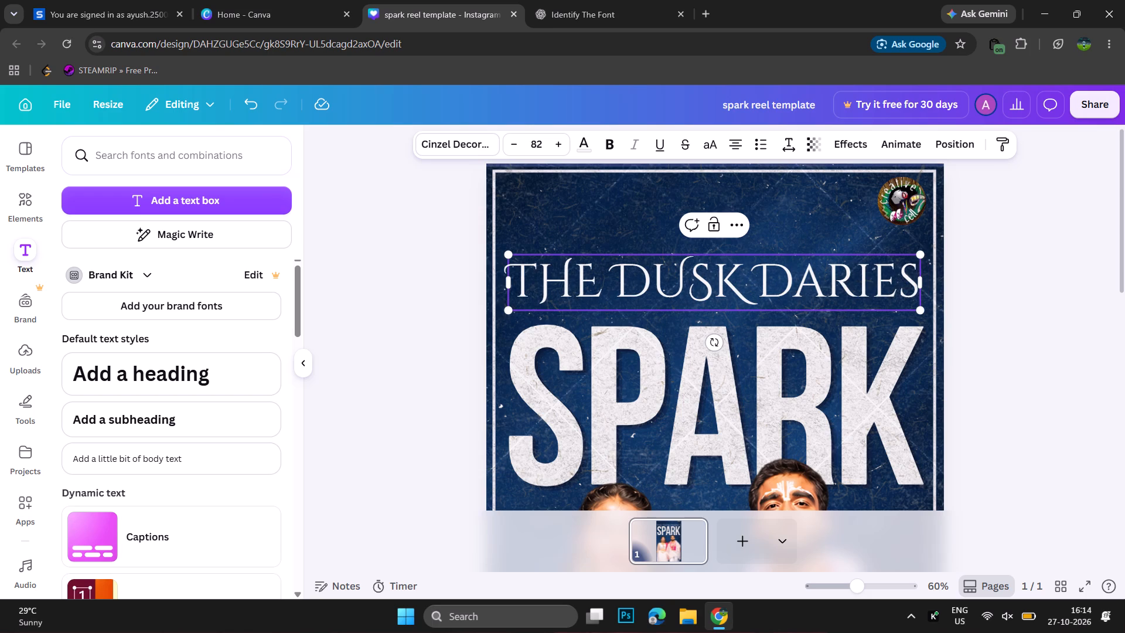
{"action": "key", "text": "shift+i"}
{"action": "key", "text": "Delete"}
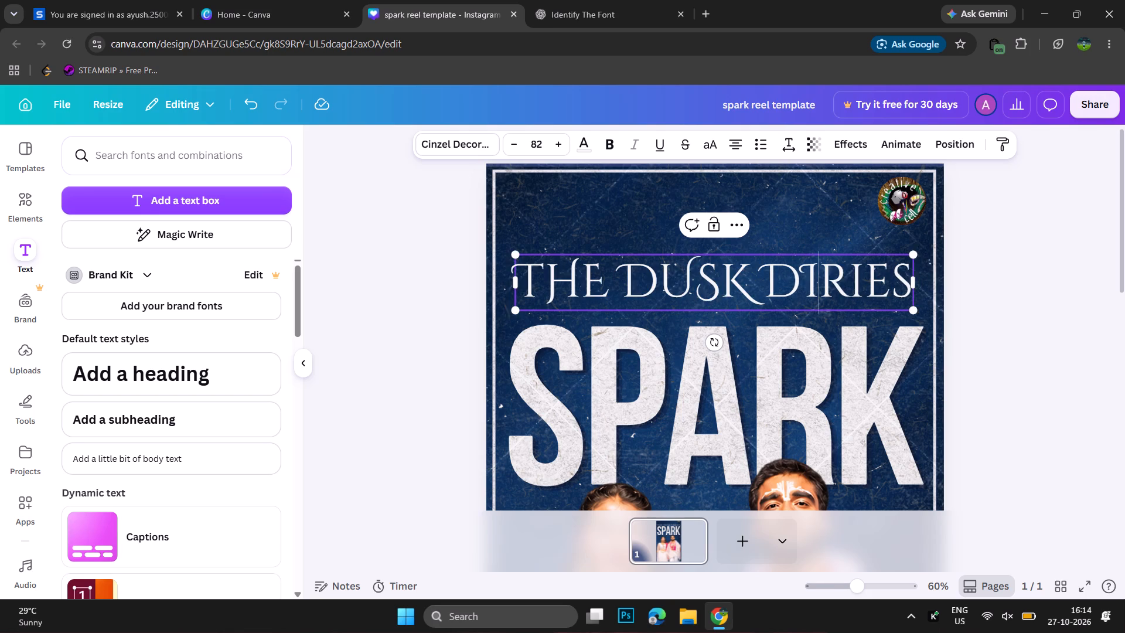
{"action": "key", "text": "shift+a"}
{"action": "key", "text": "Delete"}
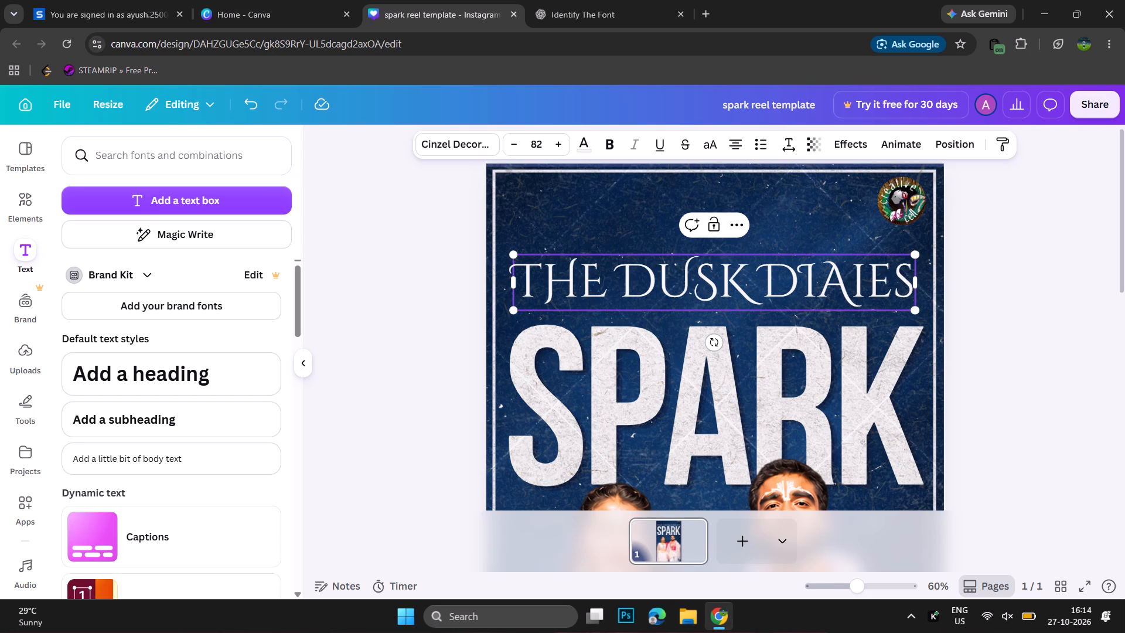
{"action": "key", "text": "shift+r"}
{"action": "key", "text": "Delete"}
{"action": "key", "text": "shift+i"}
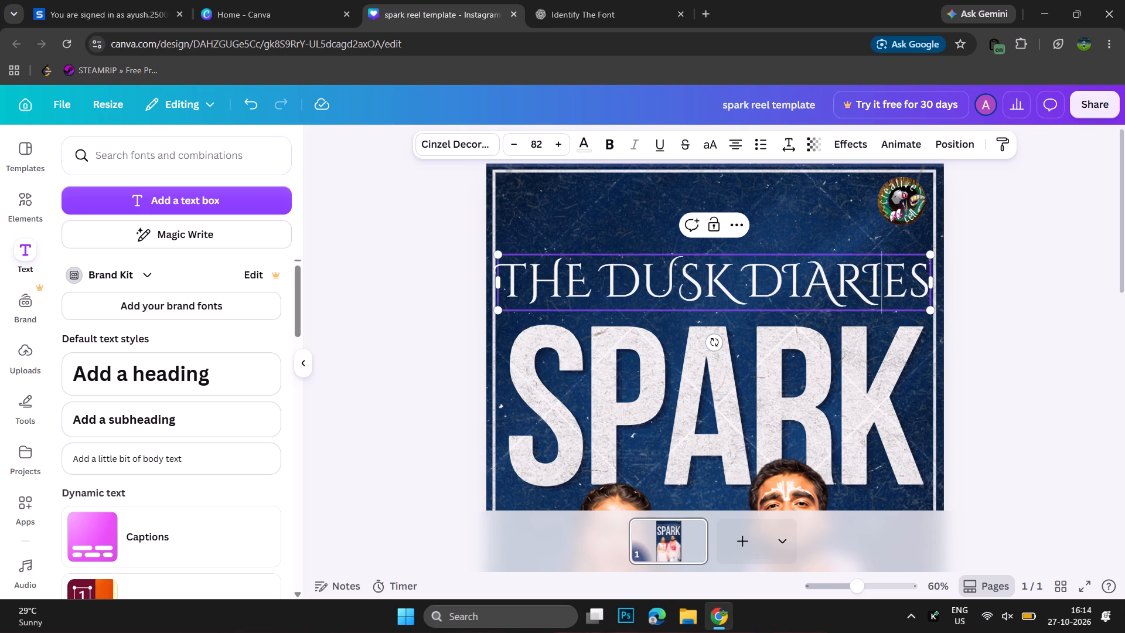
{"action": "key", "text": "Delete"}
{"action": "key", "text": "shift+e"}
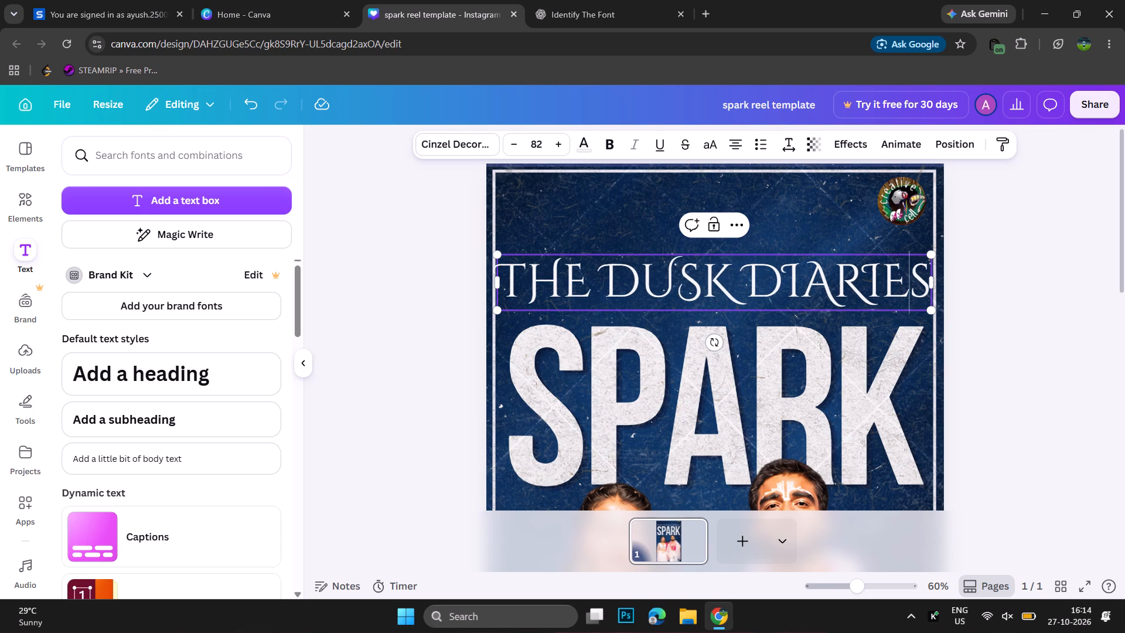
{"action": "key", "text": "Delete"}
{"action": "key", "text": "shift+s"}
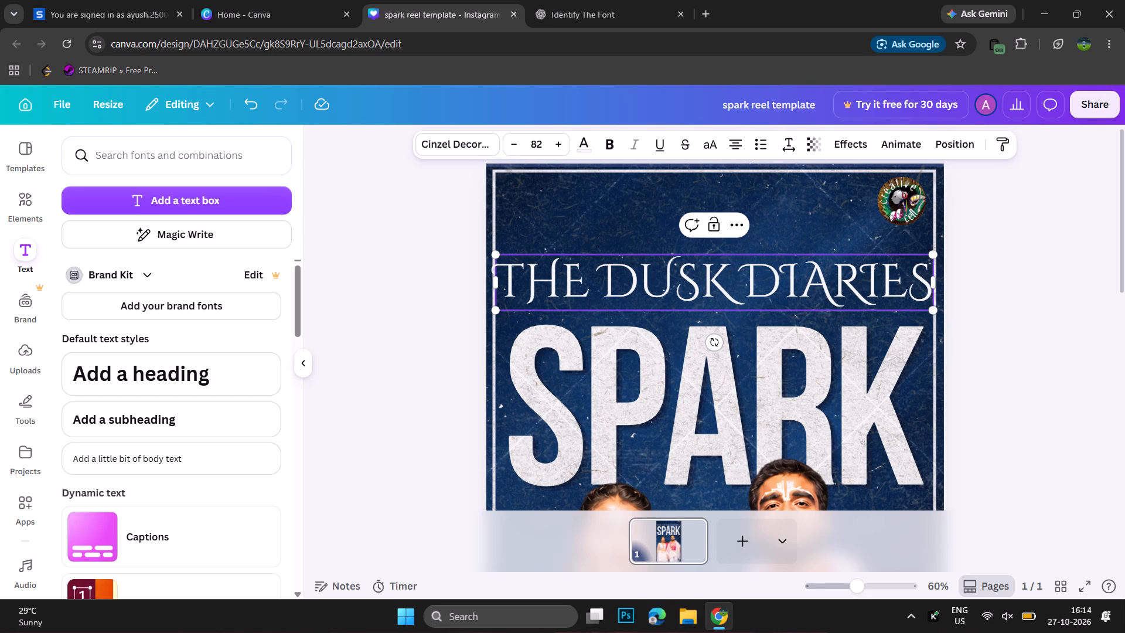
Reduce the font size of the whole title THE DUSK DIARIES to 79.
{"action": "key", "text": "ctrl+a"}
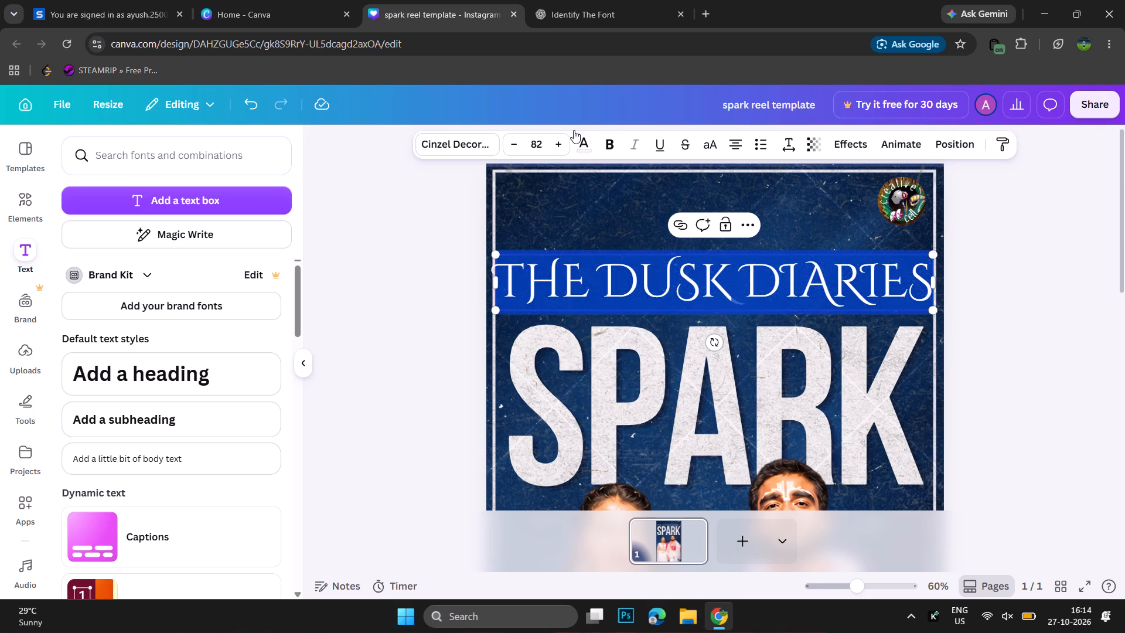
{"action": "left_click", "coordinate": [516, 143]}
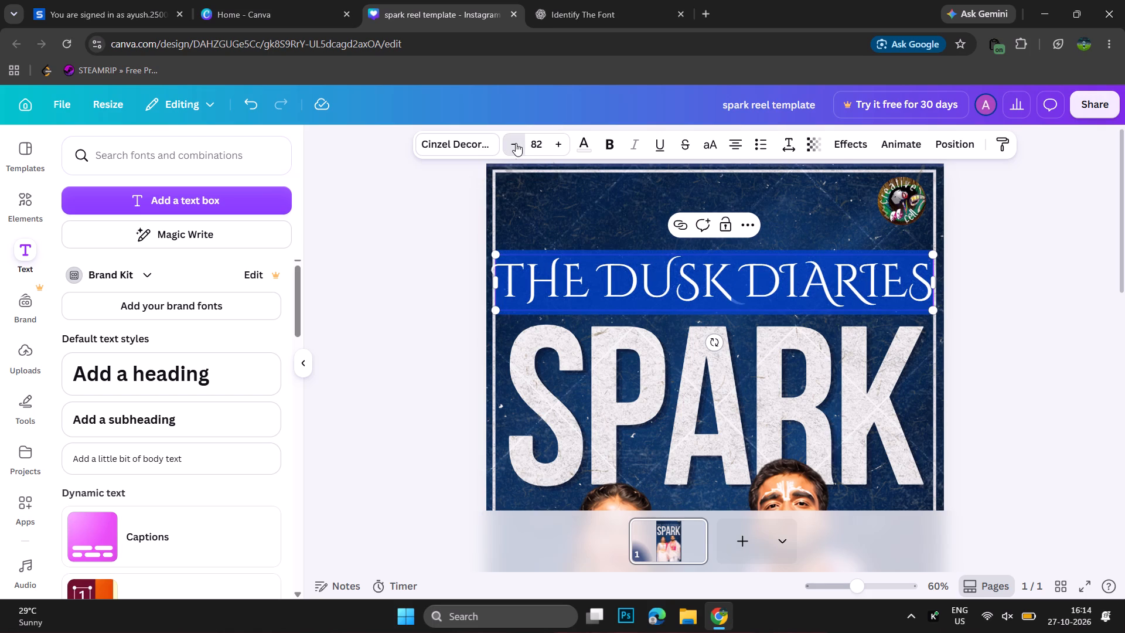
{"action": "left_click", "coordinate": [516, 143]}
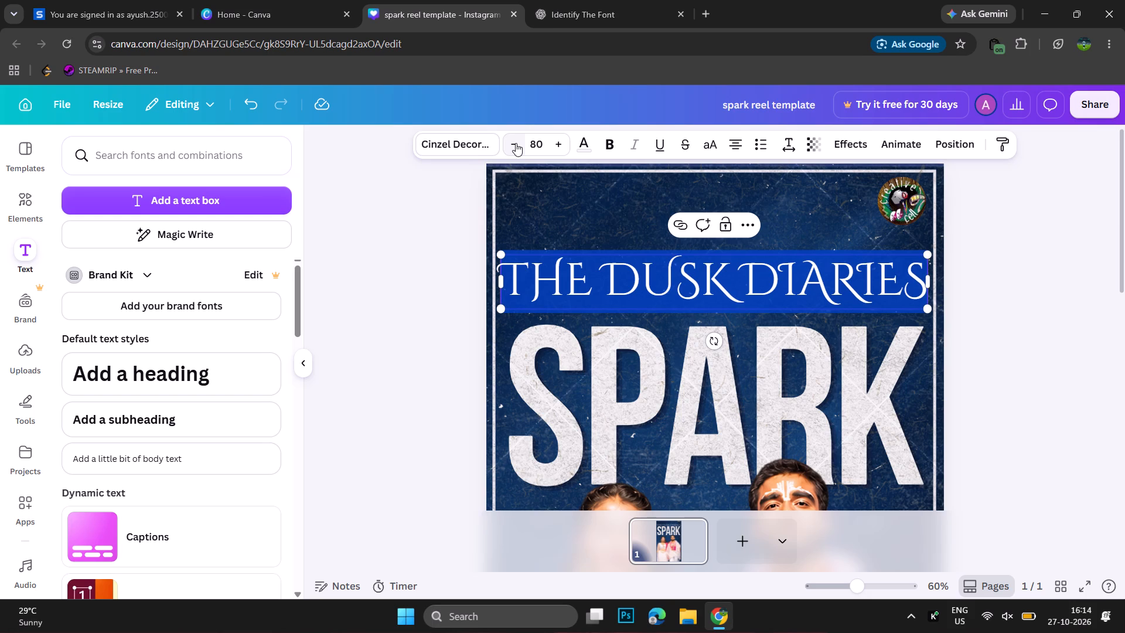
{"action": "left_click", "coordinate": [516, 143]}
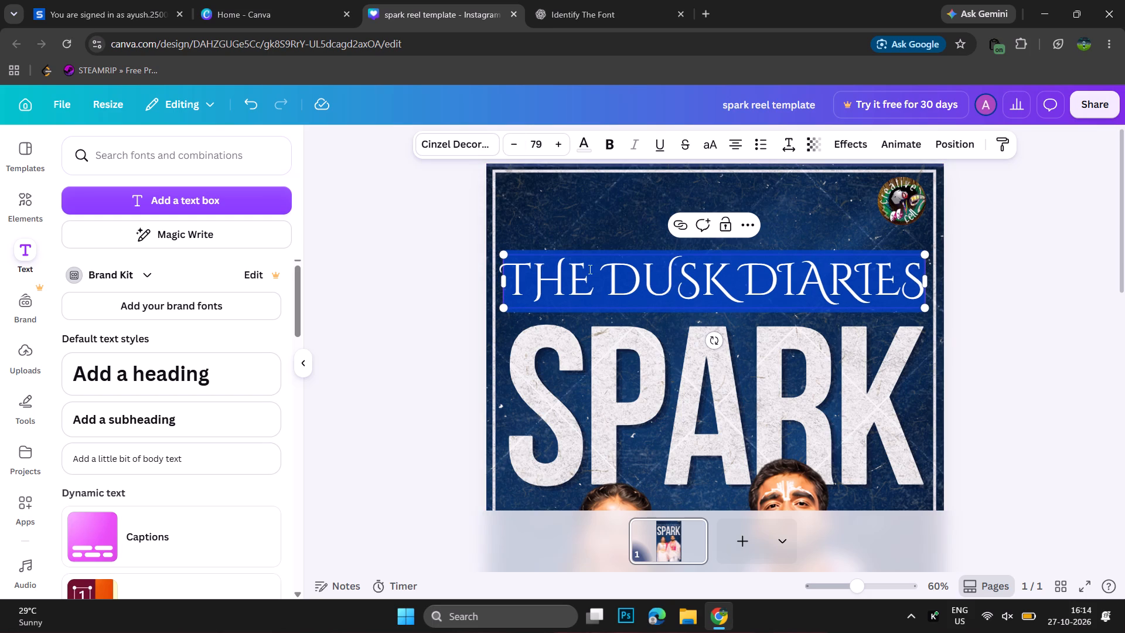
Add an extra space between THE and DUSK and another between DUSK and DIARIES in the title.
{"action": "left_click", "coordinate": [589, 269]}
{"action": "key", "text": "space"}
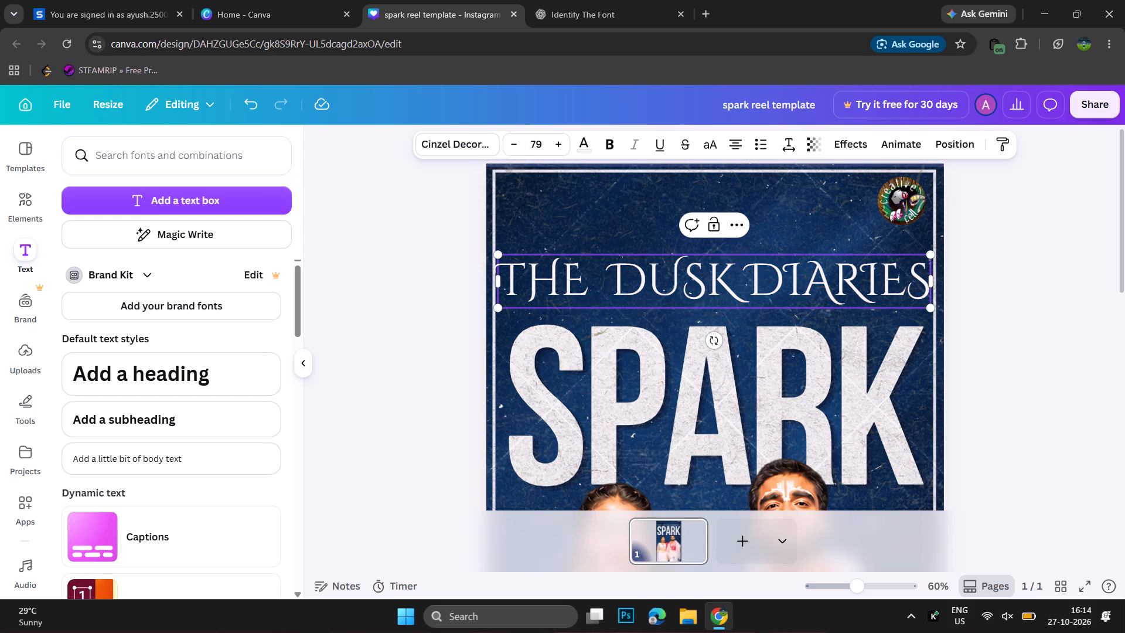
{"action": "left_click", "coordinate": [750, 271]}
{"action": "key", "text": "space"}
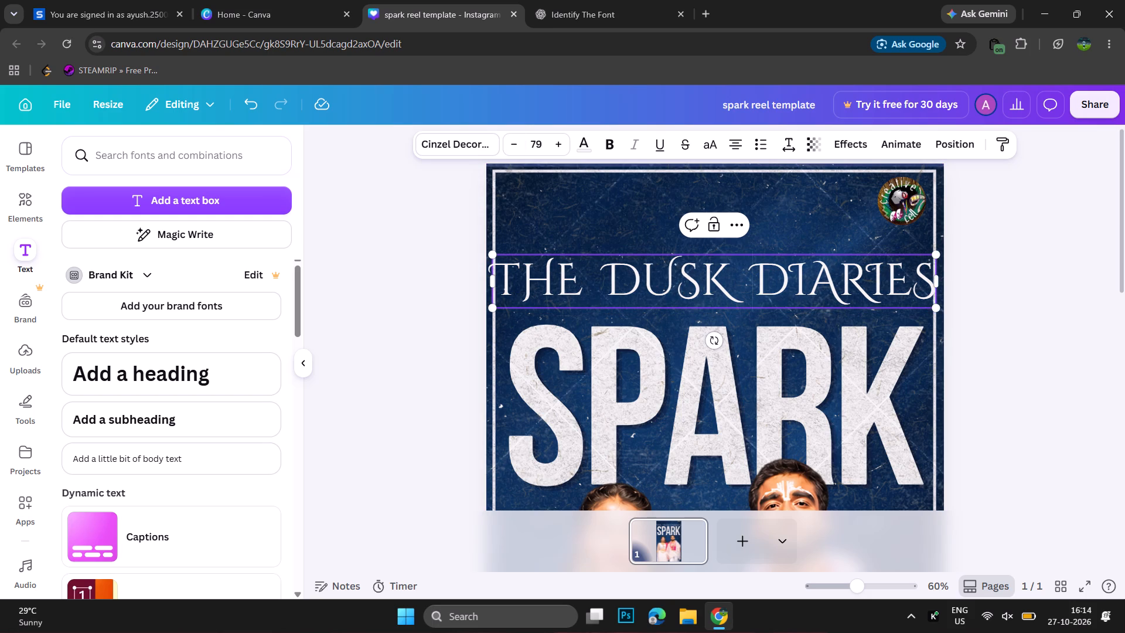
Set the title's font size to 72 and deselect it.
{"action": "triple_click", "coordinate": [510, 145]}
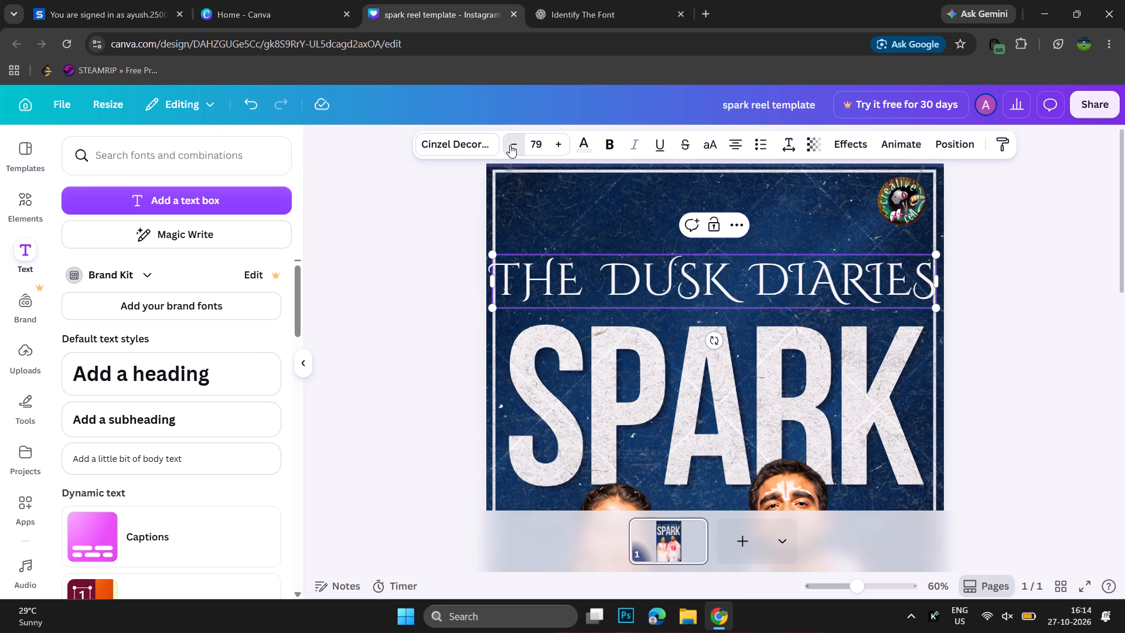
{"action": "triple_click", "coordinate": [510, 145]}
{"action": "left_click", "coordinate": [510, 145]}
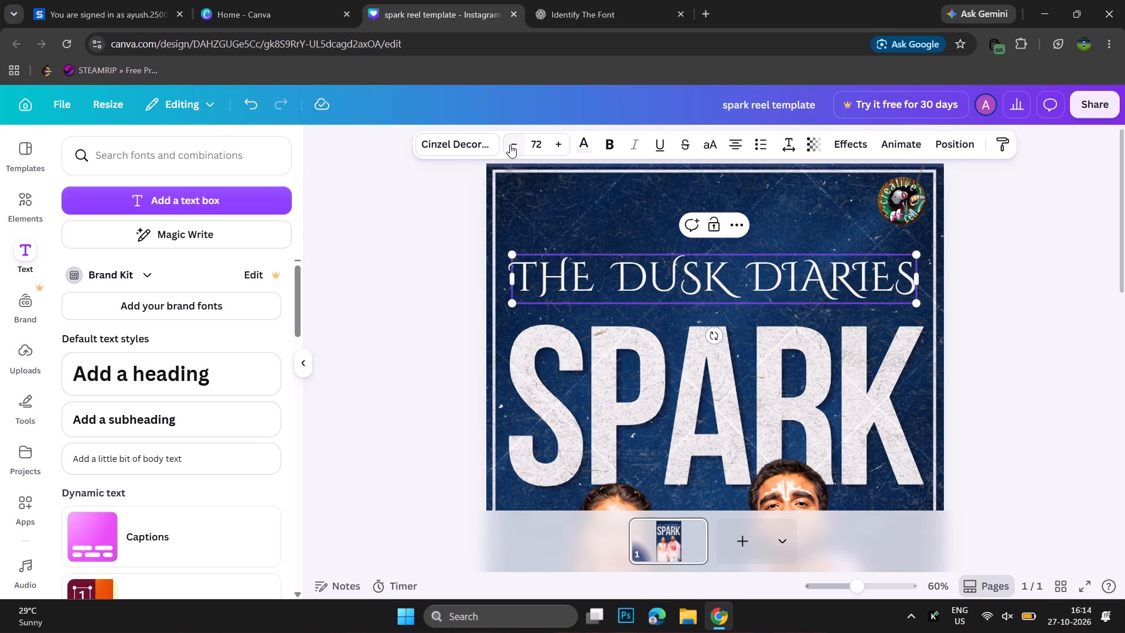
{"action": "left_click", "coordinate": [400, 237]}
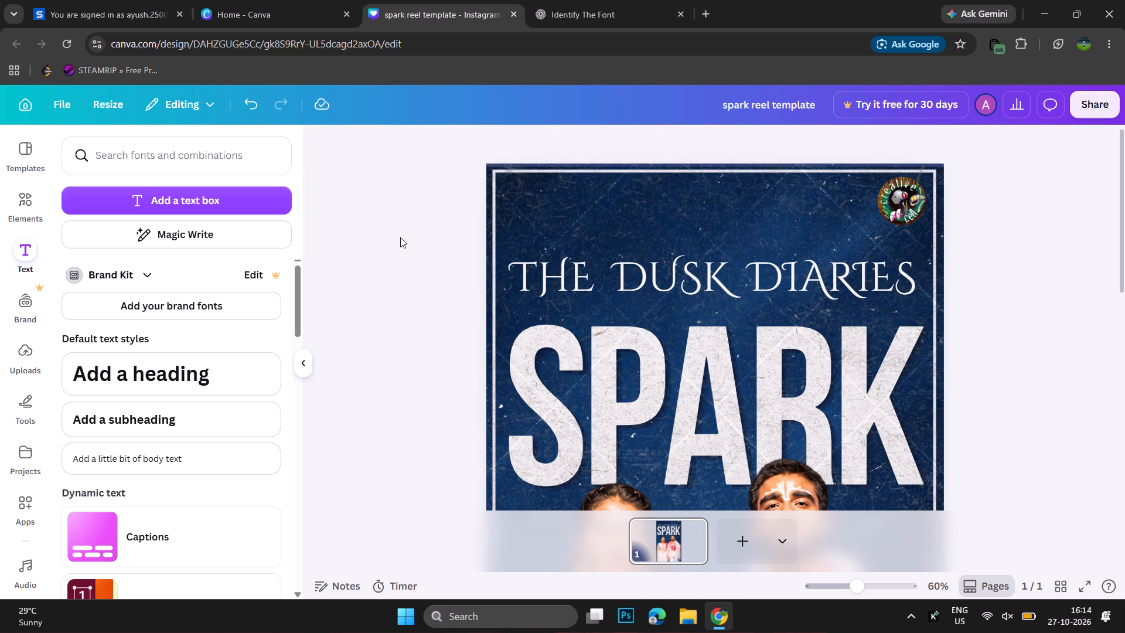
Move the title slightly down towards SPARK, keeping it horizontally centred on the poster.
{"action": "left_click", "coordinate": [749, 275]}
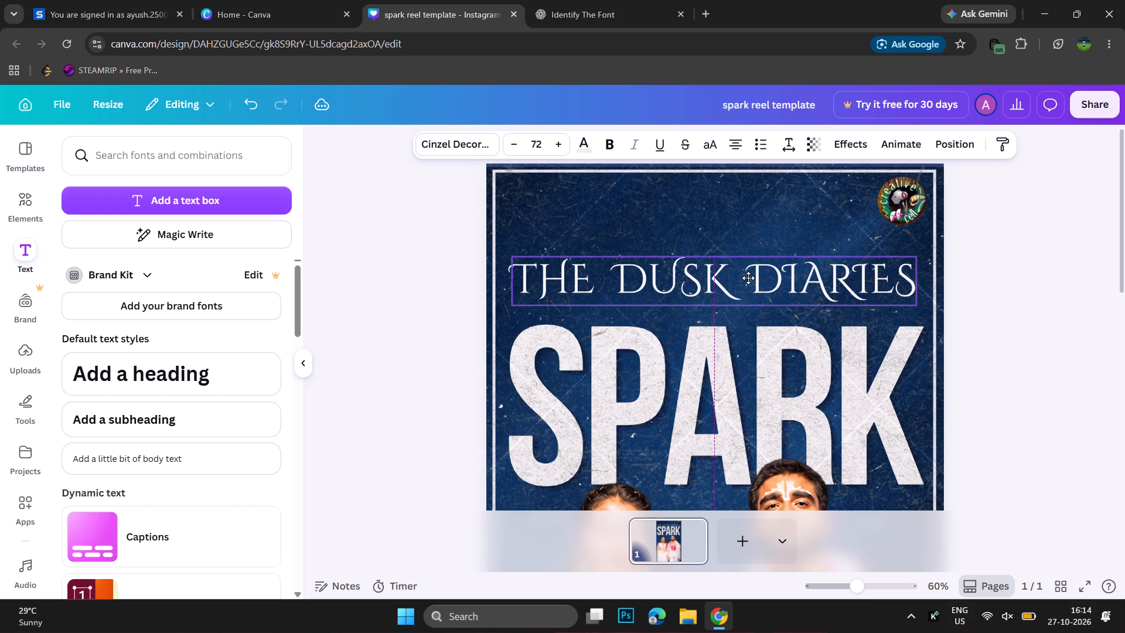
{"action": "left_click", "coordinate": [1046, 244]}
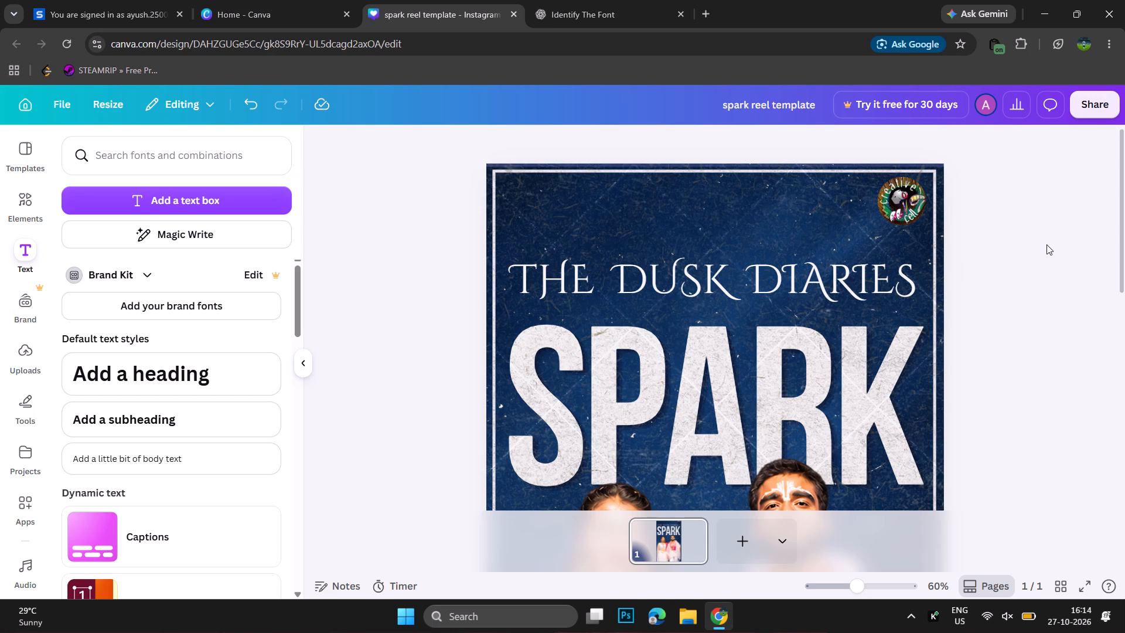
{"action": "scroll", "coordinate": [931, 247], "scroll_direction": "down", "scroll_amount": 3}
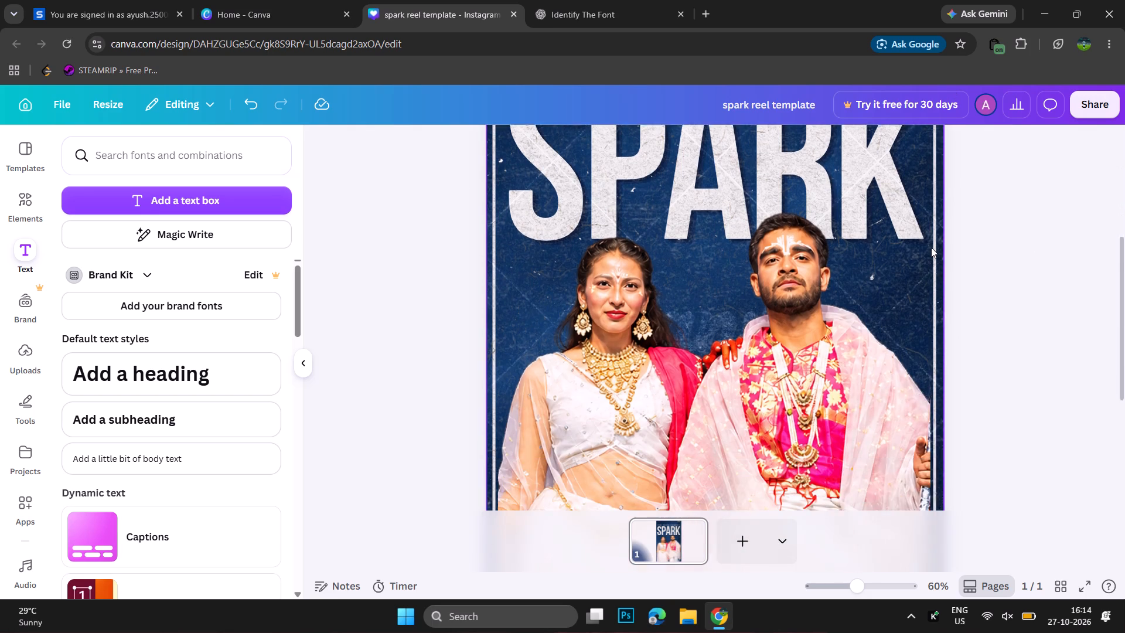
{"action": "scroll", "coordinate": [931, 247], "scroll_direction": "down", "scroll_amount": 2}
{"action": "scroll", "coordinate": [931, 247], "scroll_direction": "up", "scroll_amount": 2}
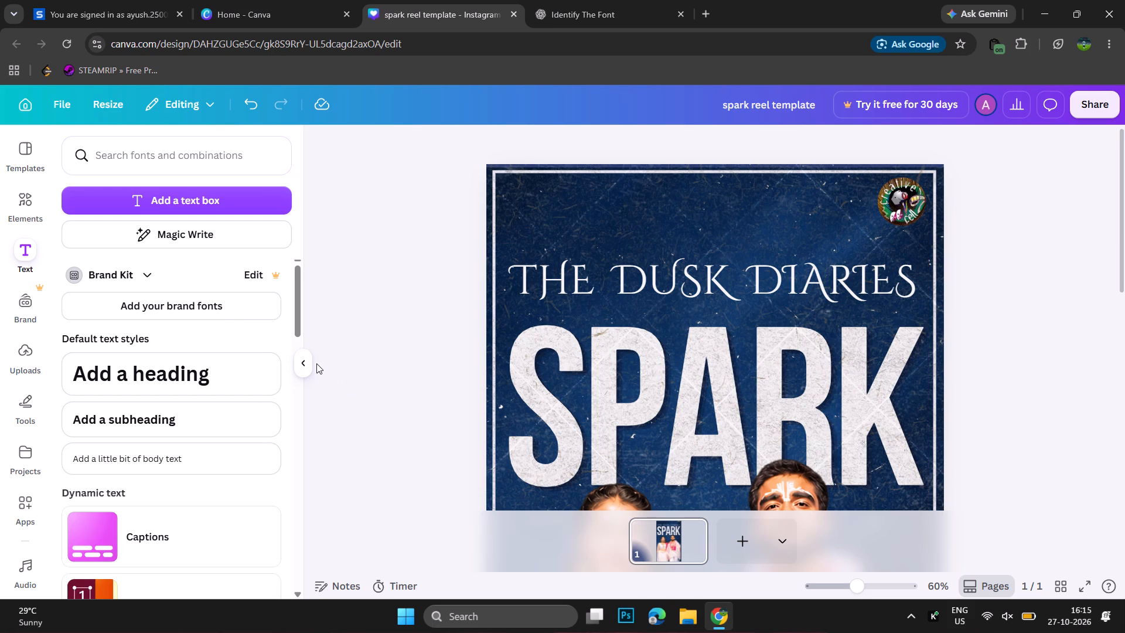
Open the innotech story template from the recent designs on the Canva home page, and close the home page.
{"action": "left_click", "coordinate": [293, 0]}
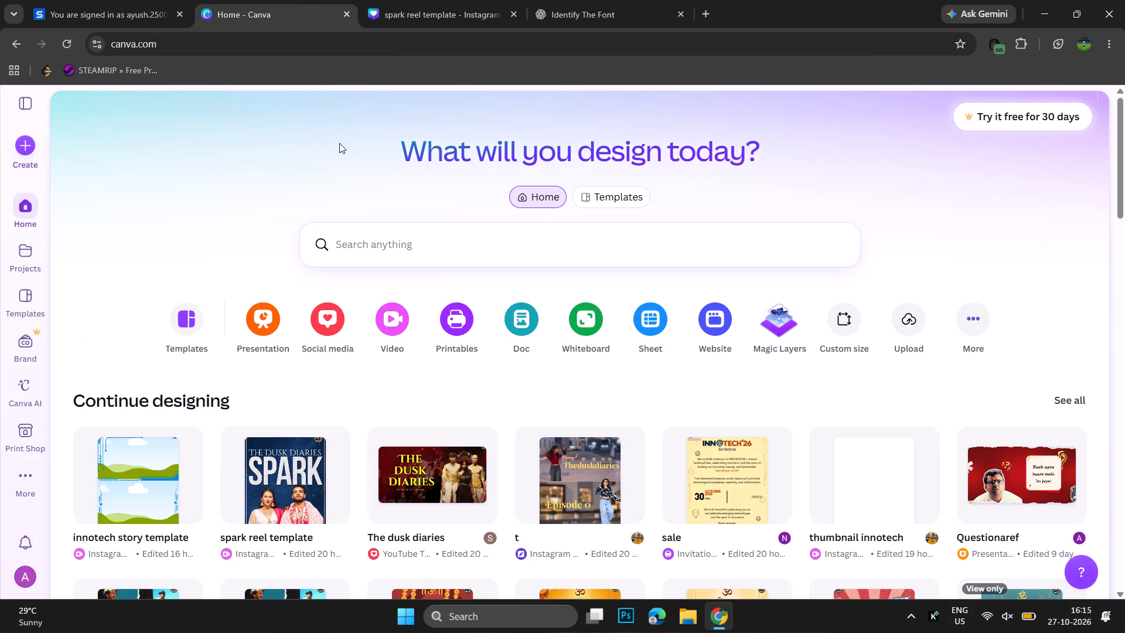
{"action": "left_click", "coordinate": [339, 143]}
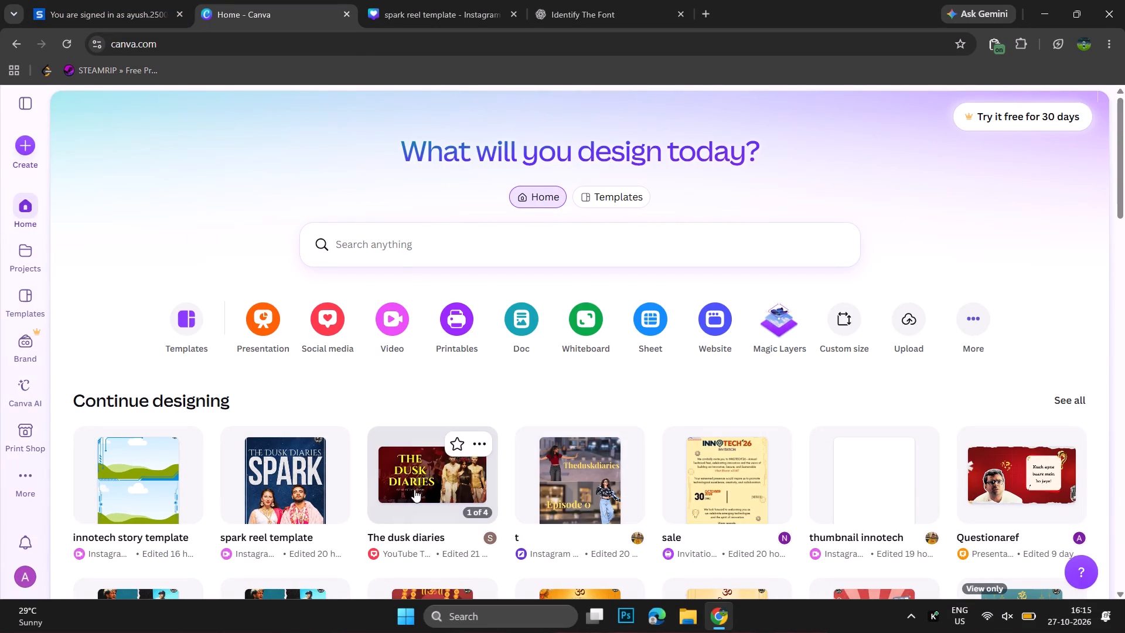
{"action": "left_click", "coordinate": [161, 471]}
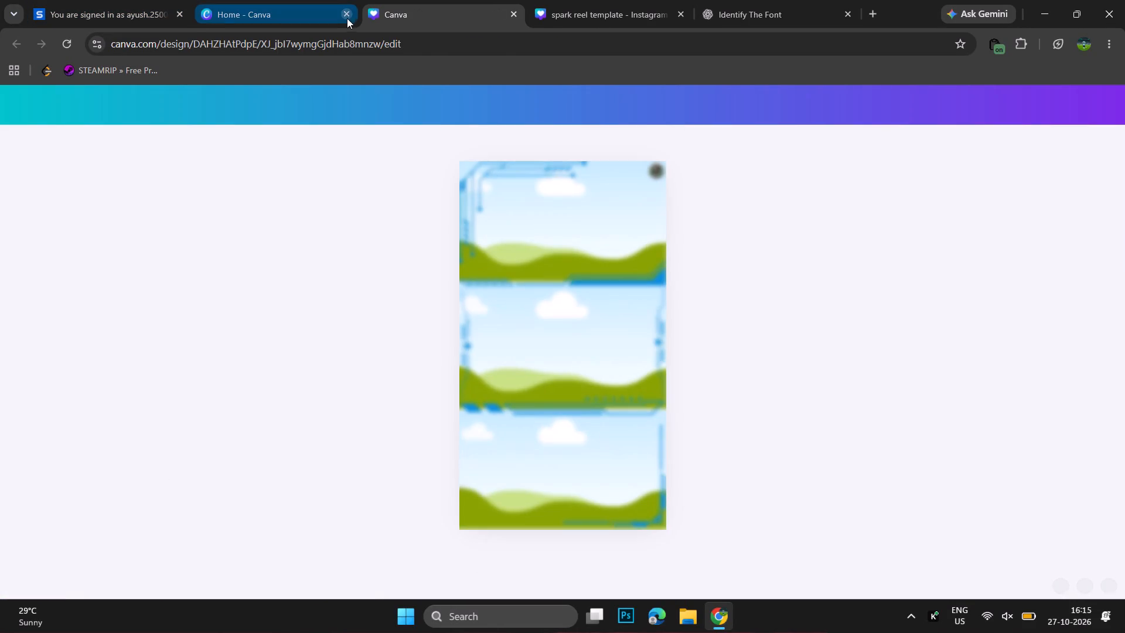
{"action": "left_click", "coordinate": [350, 14]}
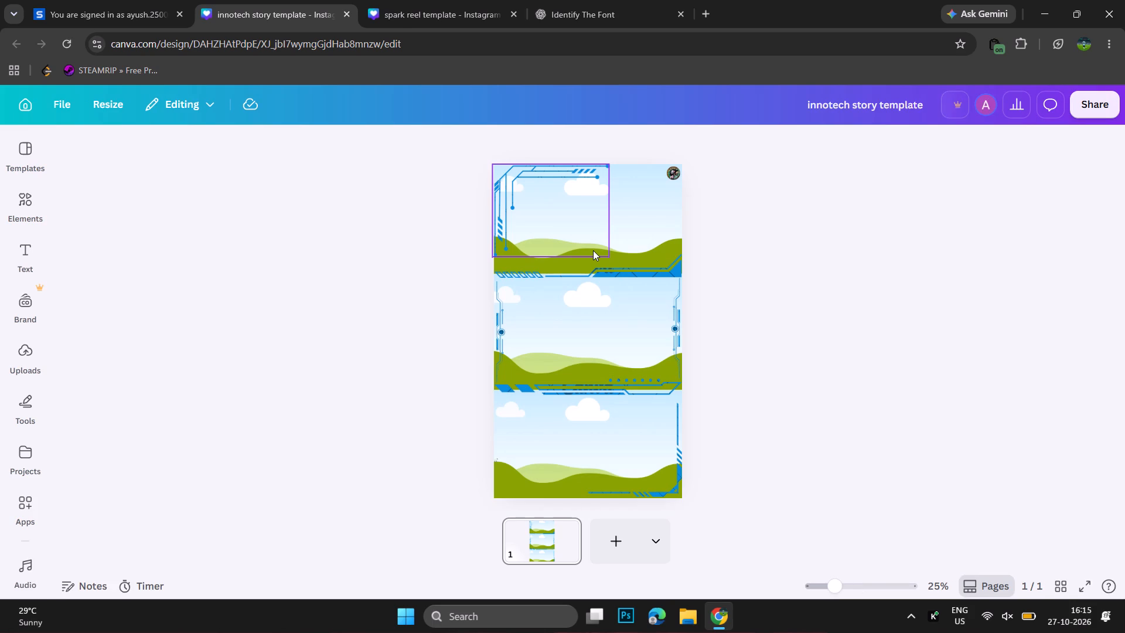
Look over the three frames and blue tech borders of the innotech story template.
{"action": "scroll", "coordinate": [593, 250], "scroll_direction": "right", "scroll_amount": 1}
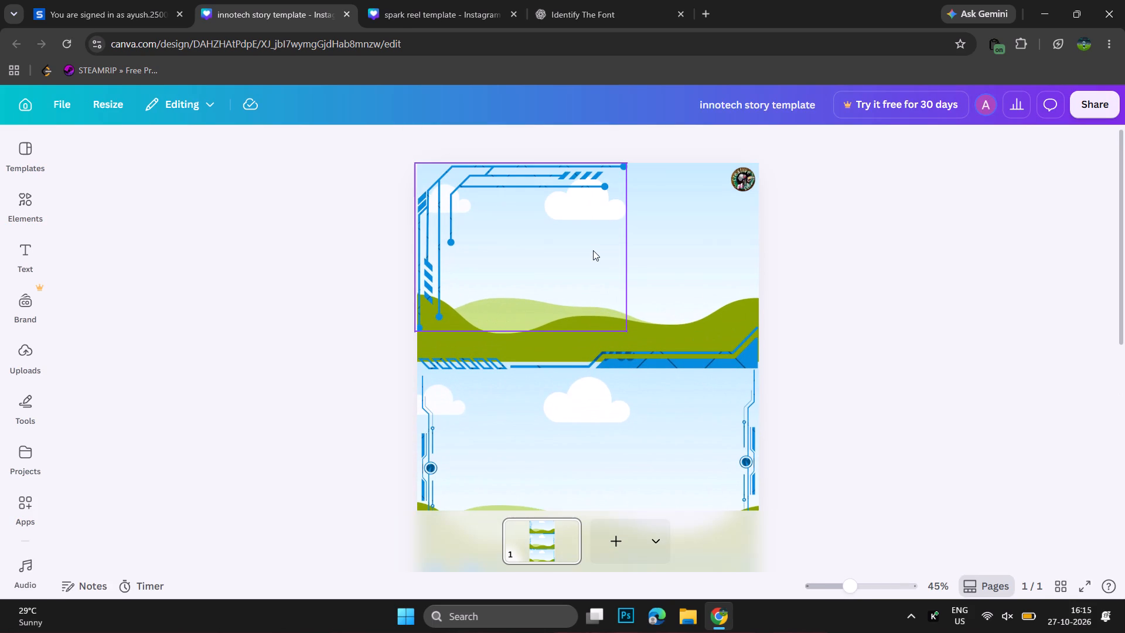
{"action": "scroll", "coordinate": [593, 250], "scroll_direction": "right", "scroll_amount": 1}
{"action": "scroll", "coordinate": [593, 250], "scroll_direction": "up", "scroll_amount": 1}
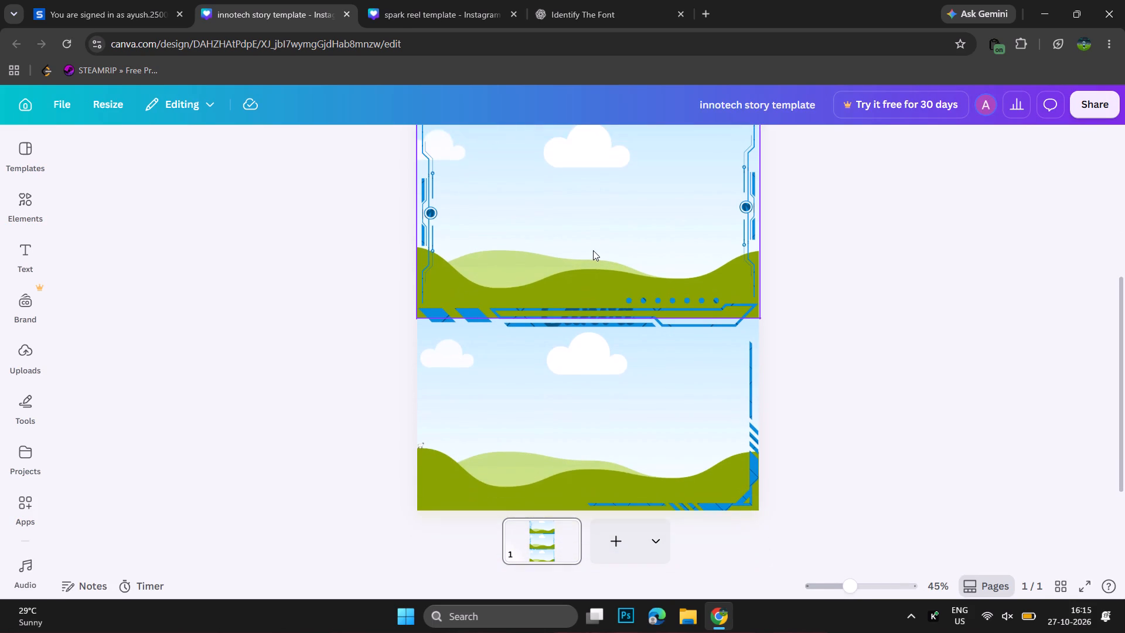
{"action": "scroll", "coordinate": [593, 250], "scroll_direction": "up", "scroll_amount": 1}
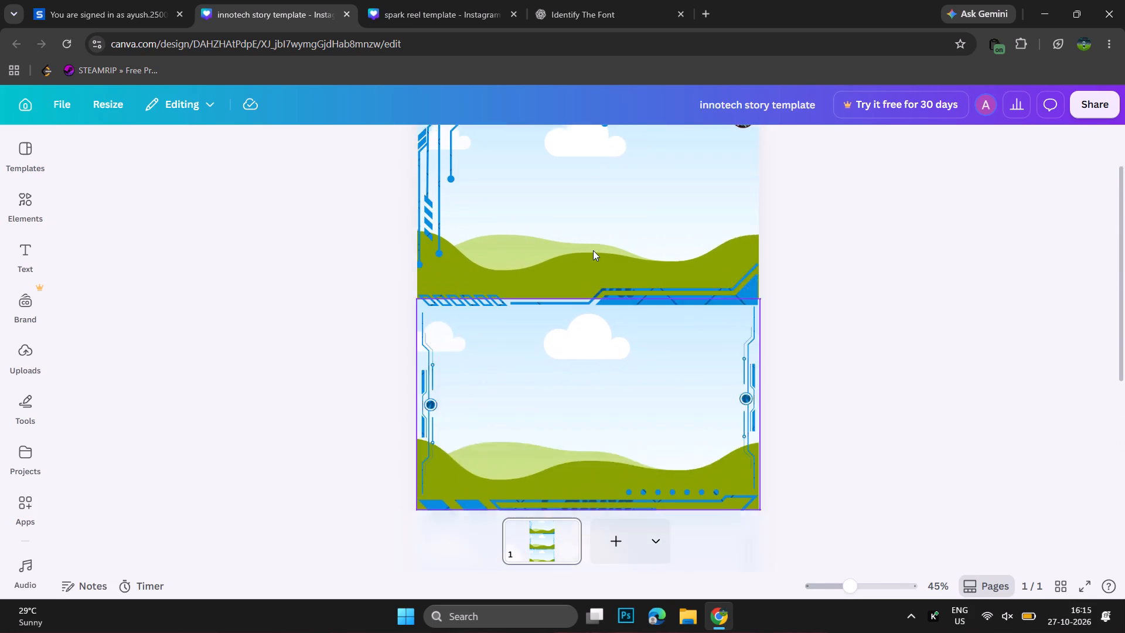
{"action": "scroll", "coordinate": [593, 250], "scroll_direction": "up", "scroll_amount": 1}
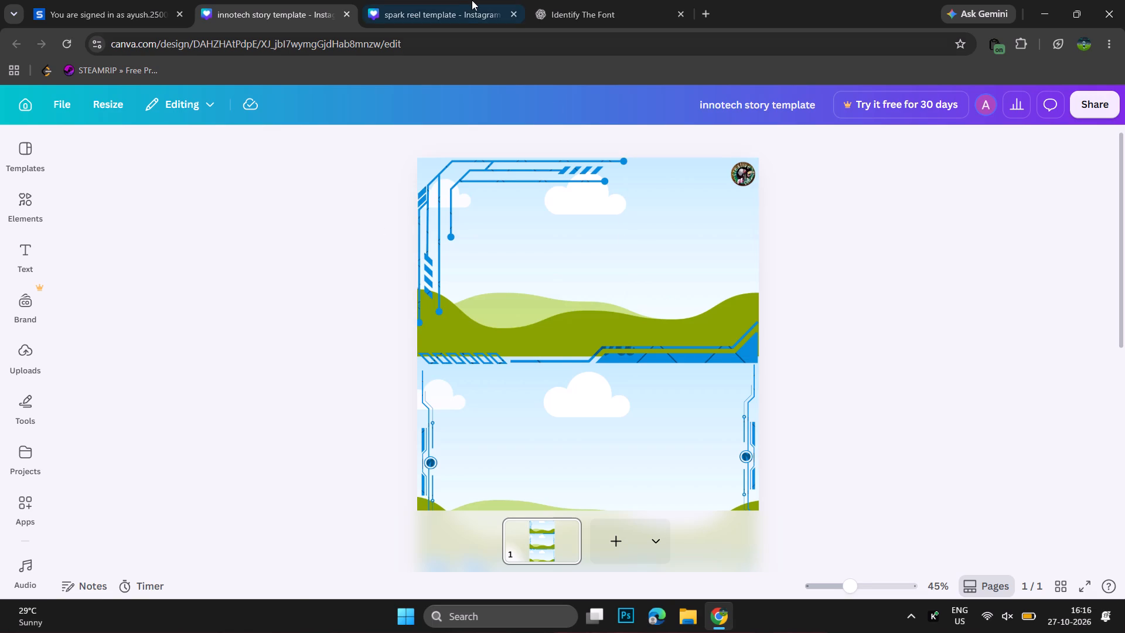
Return to the spark reel template and shrink the circular logo, keeping it in the poster's upper right corner.
{"action": "left_click", "coordinate": [468, 0]}
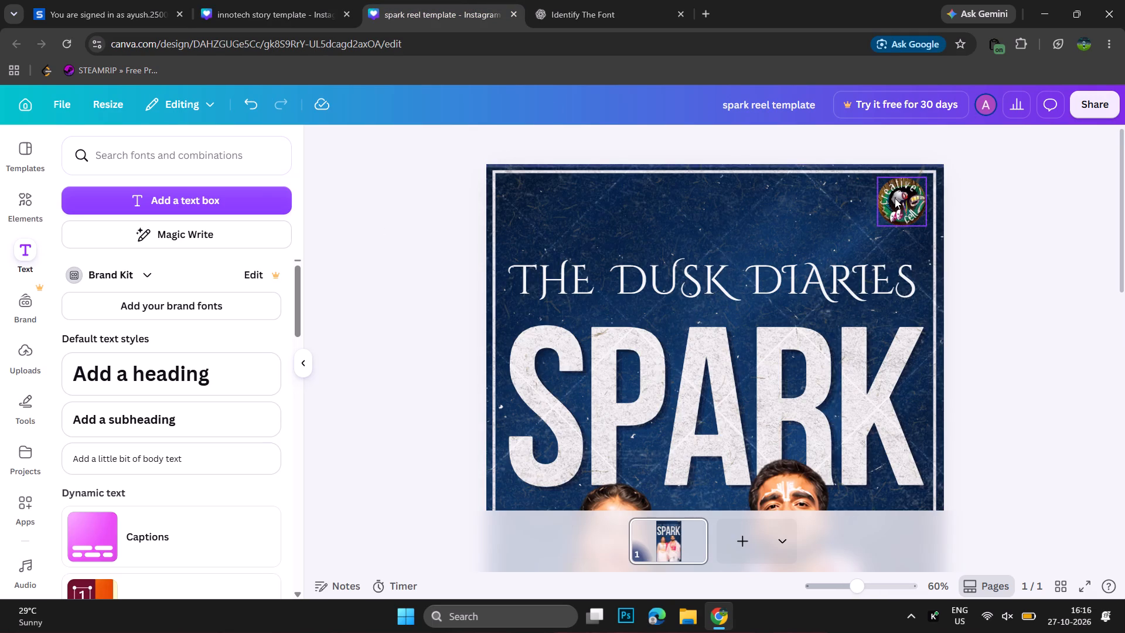
{"action": "left_click", "coordinate": [895, 198]}
{"action": "left_click_drag", "start_coordinate": [879, 223], "coordinate": [881, 221]}
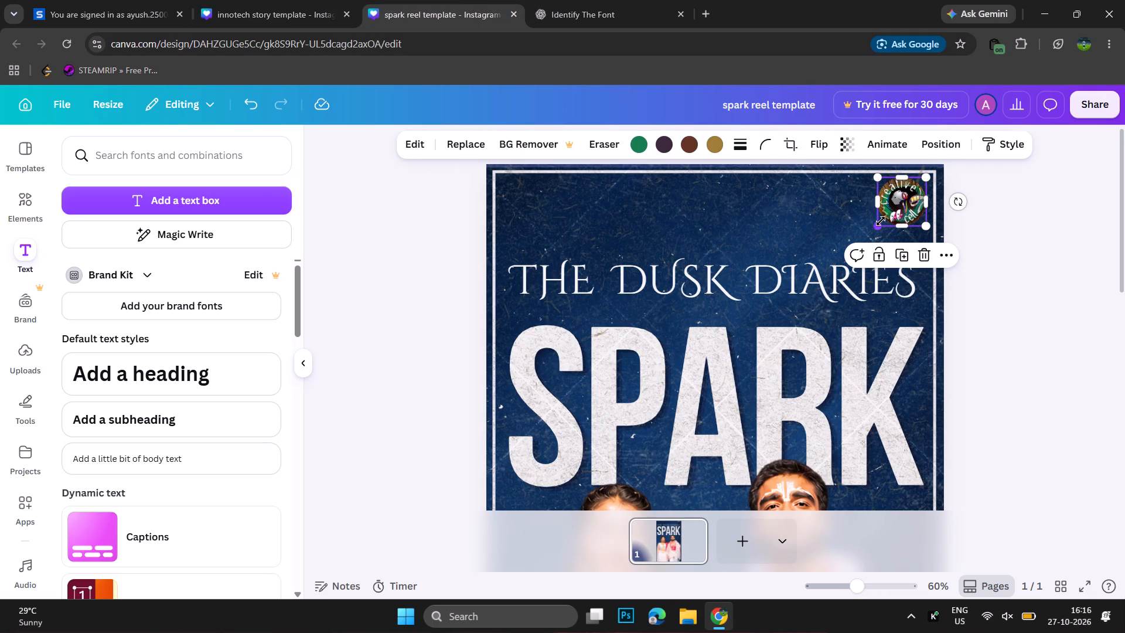
{"action": "left_click_drag", "start_coordinate": [881, 221], "coordinate": [889, 215]}
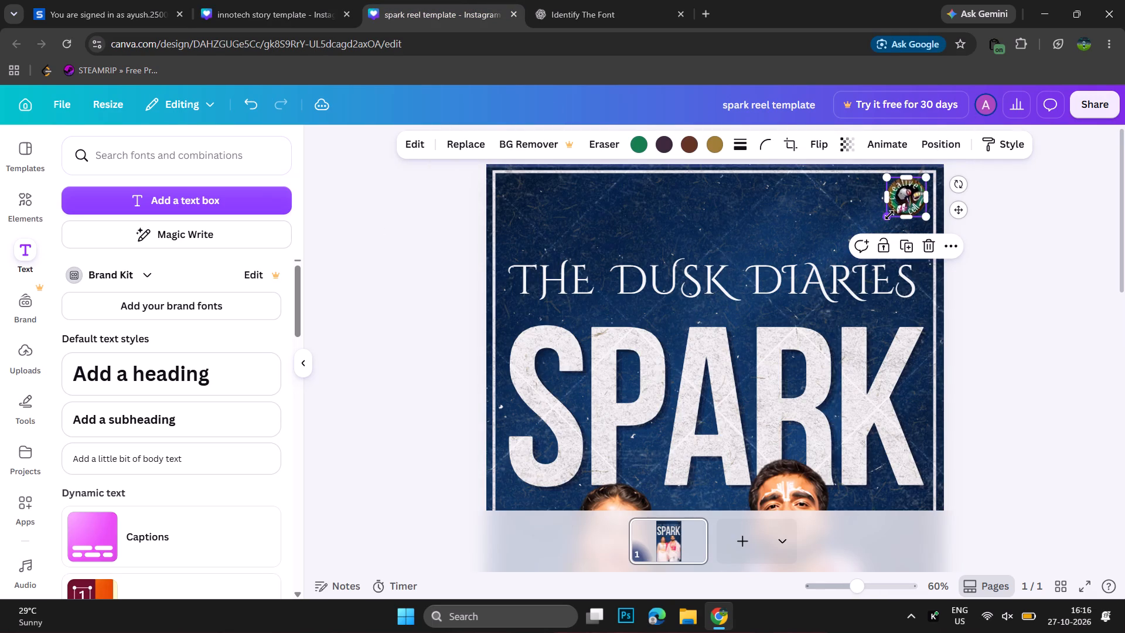
{"action": "left_click", "coordinate": [1044, 251]}
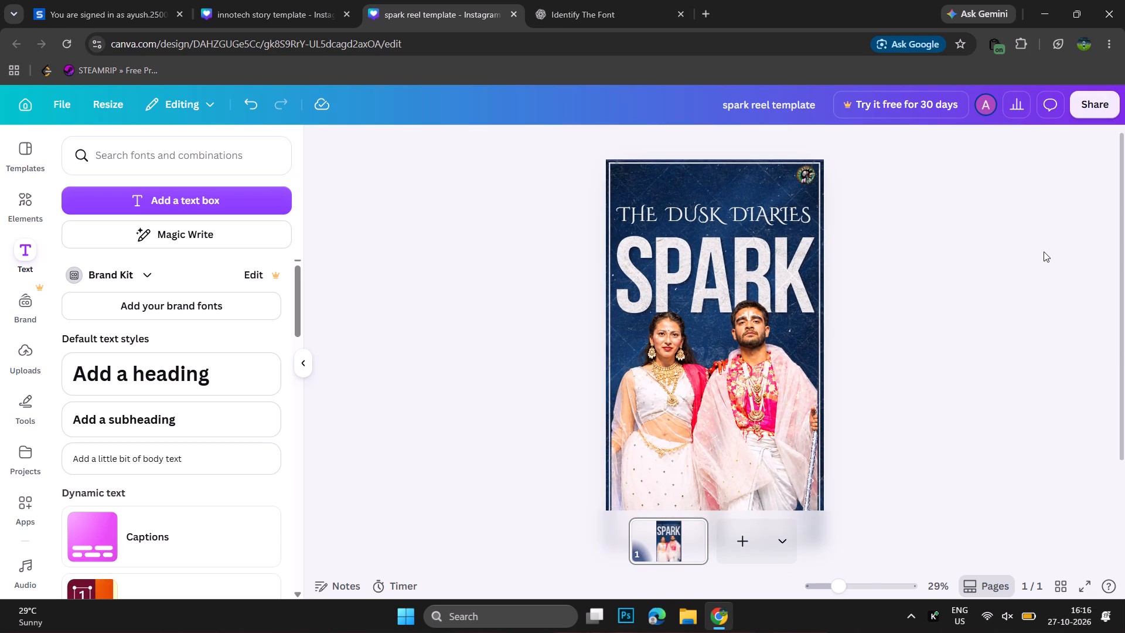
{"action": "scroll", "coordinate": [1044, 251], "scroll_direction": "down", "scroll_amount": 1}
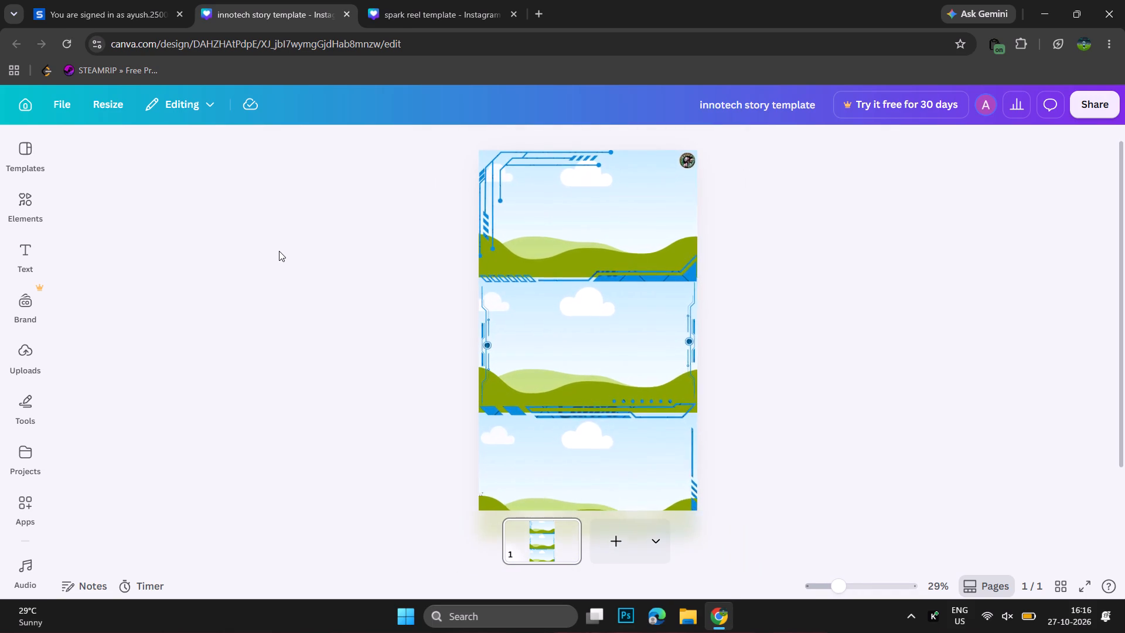
Look over the middle and bottom frames and their blue tech borders in the innotech story template.
{"action": "scroll", "coordinate": [279, 251], "scroll_direction": "down", "scroll_amount": 1}
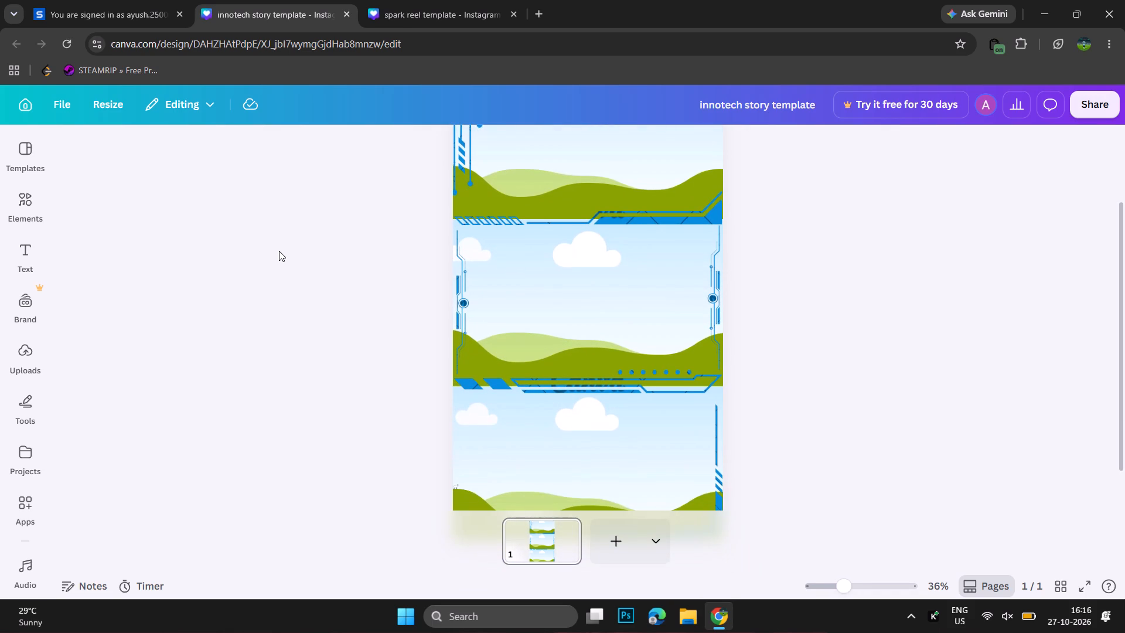
{"action": "scroll", "coordinate": [279, 251], "scroll_direction": "down", "scroll_amount": 1}
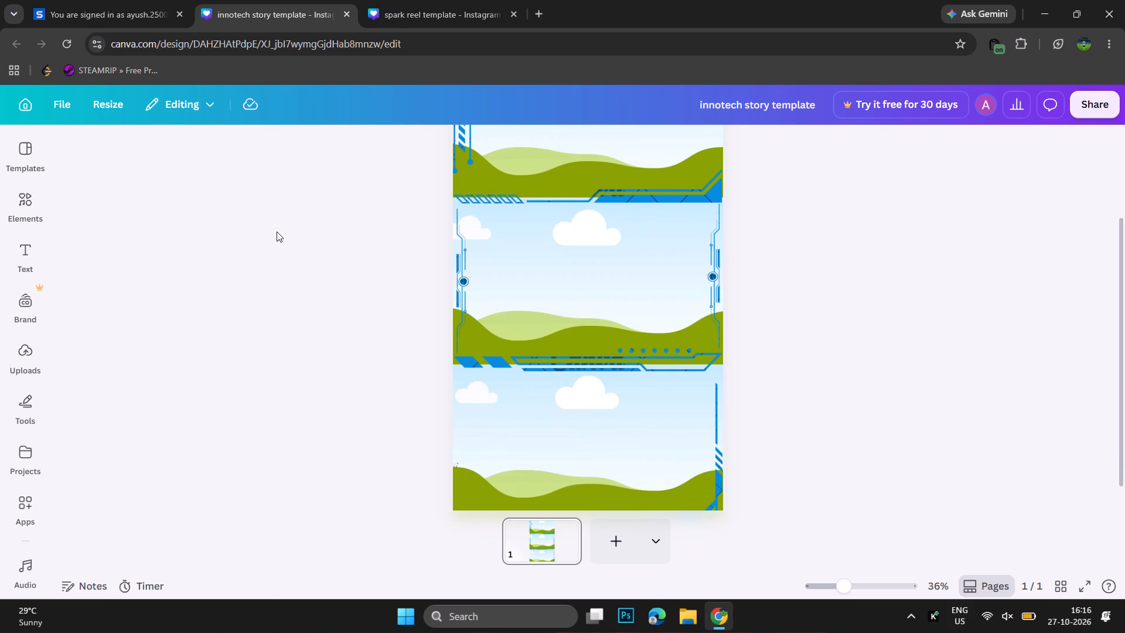
{"action": "scroll", "coordinate": [275, 222], "scroll_direction": "down", "scroll_amount": 2}
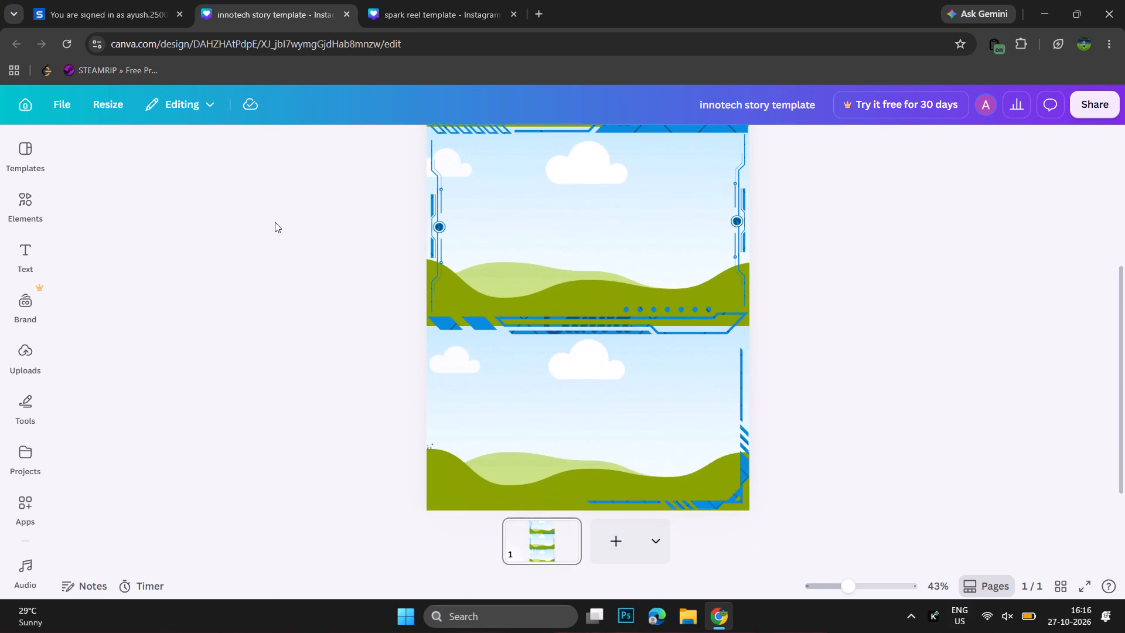
{"action": "scroll", "coordinate": [275, 222], "scroll_direction": "down", "scroll_amount": 1}
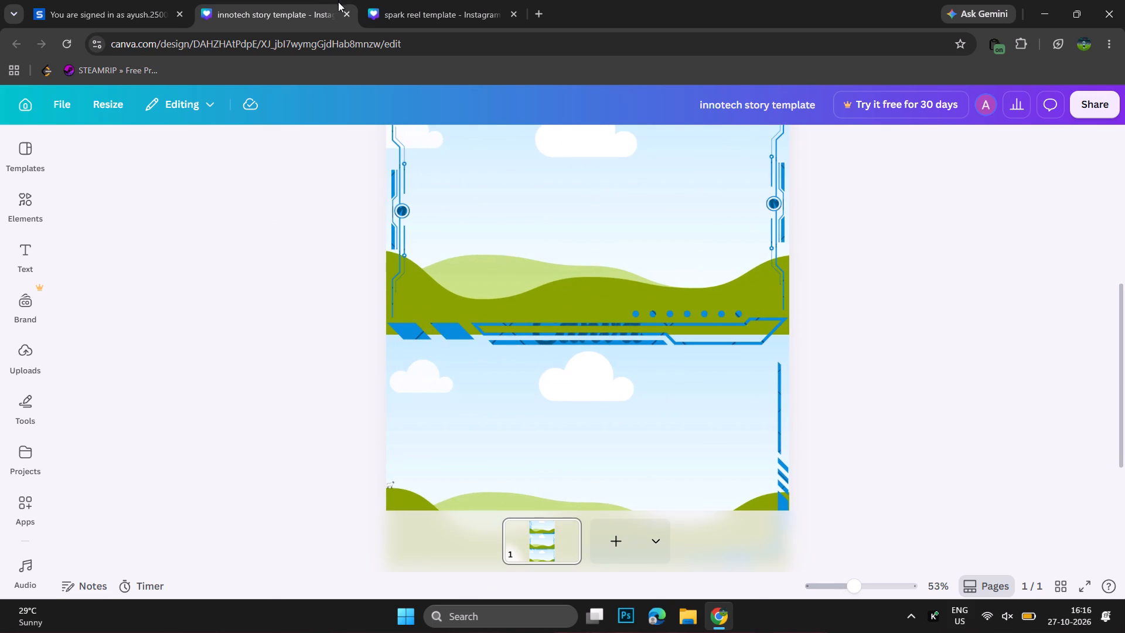
Return to the spark reel template and view the whole poster.
{"action": "left_click", "coordinate": [384, 0]}
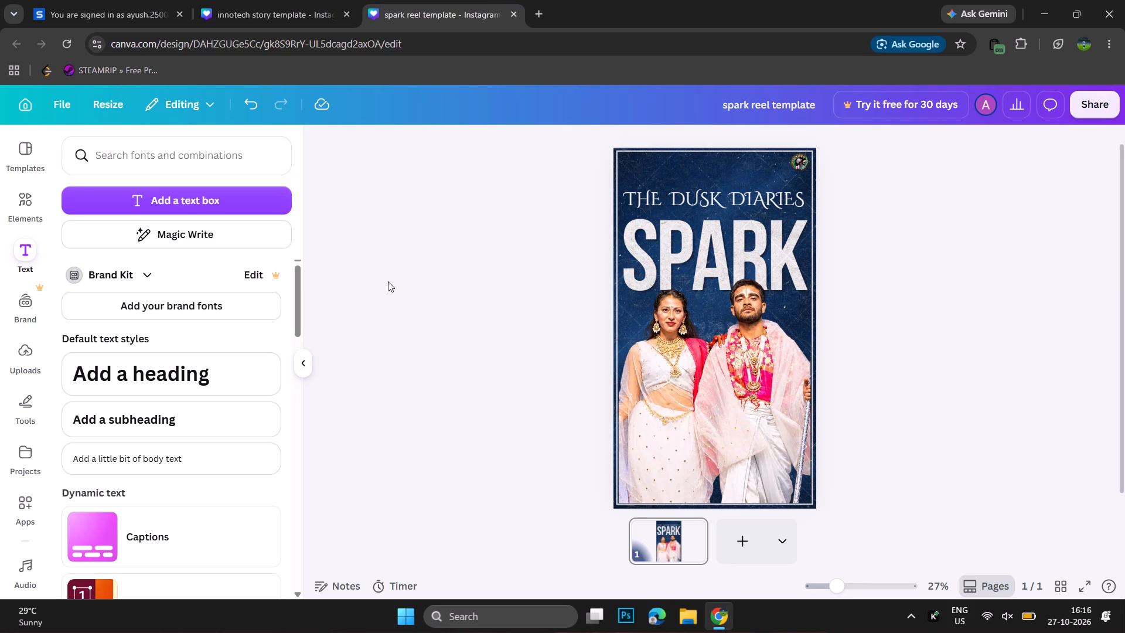
{"action": "scroll", "coordinate": [307, 327], "scroll_direction": "down", "scroll_amount": 1}
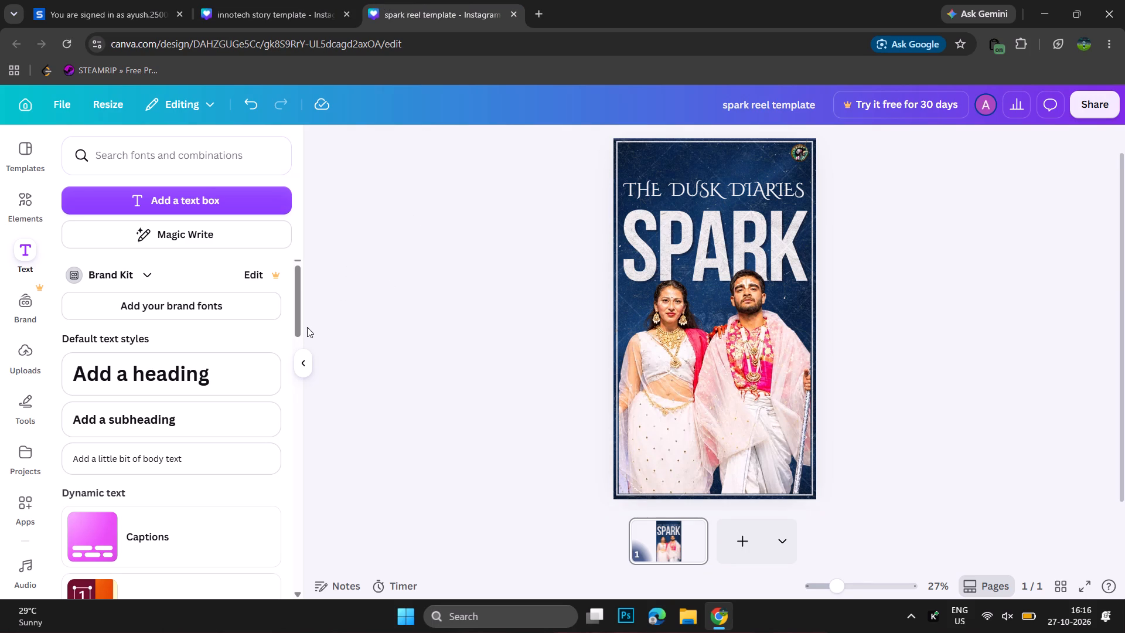
Browse the available text styles, type effect apps and font combinations for the poster.
{"action": "scroll", "coordinate": [245, 371], "scroll_direction": "down", "scroll_amount": 3}
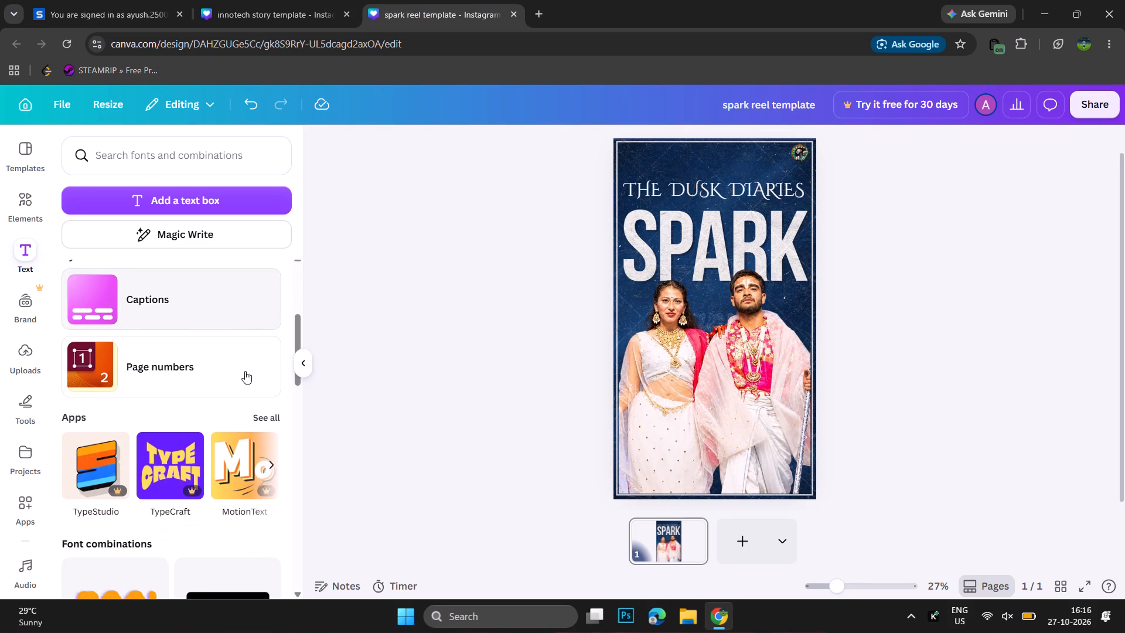
{"action": "scroll", "coordinate": [245, 371], "scroll_direction": "down", "scroll_amount": 2}
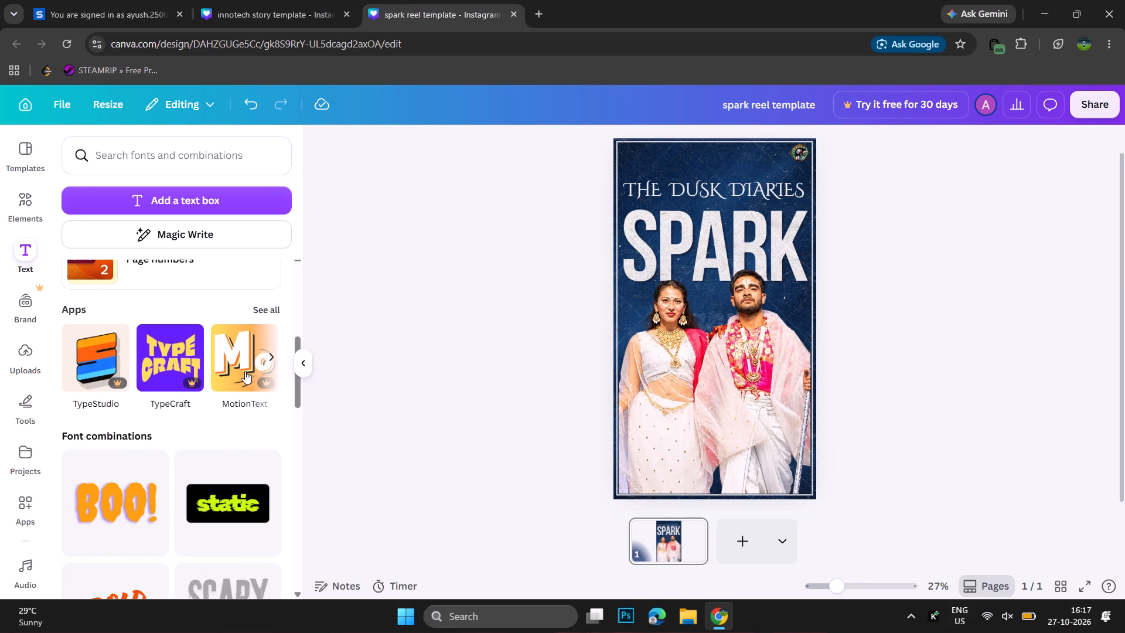
{"action": "scroll", "coordinate": [245, 371], "scroll_direction": "left", "scroll_amount": 6}
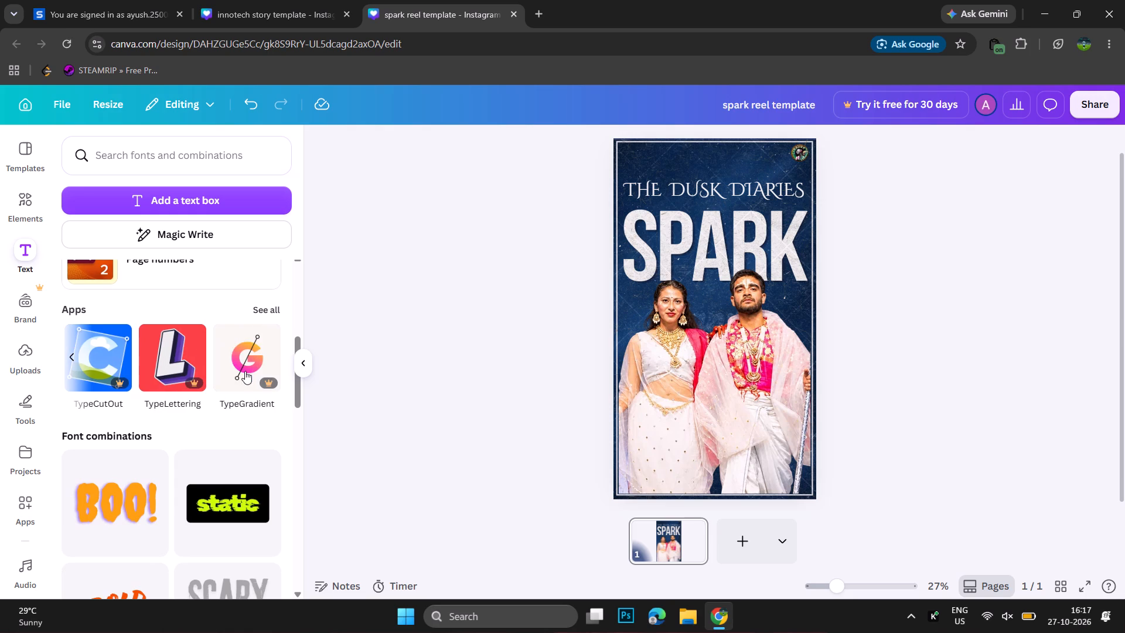
{"action": "scroll", "coordinate": [245, 371], "scroll_direction": "left", "scroll_amount": 2}
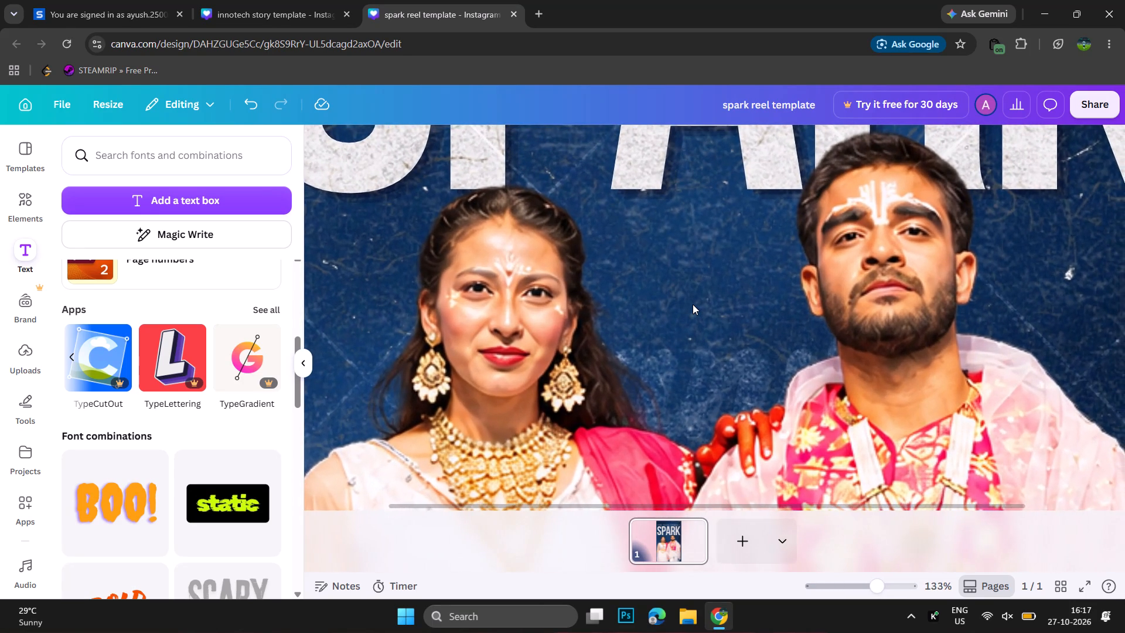
Hide the text options and examine the poster at 133% zoom, from the logo and titles down to the couple and bottom border.
{"action": "scroll", "coordinate": [693, 304], "scroll_direction": "up", "scroll_amount": 3}
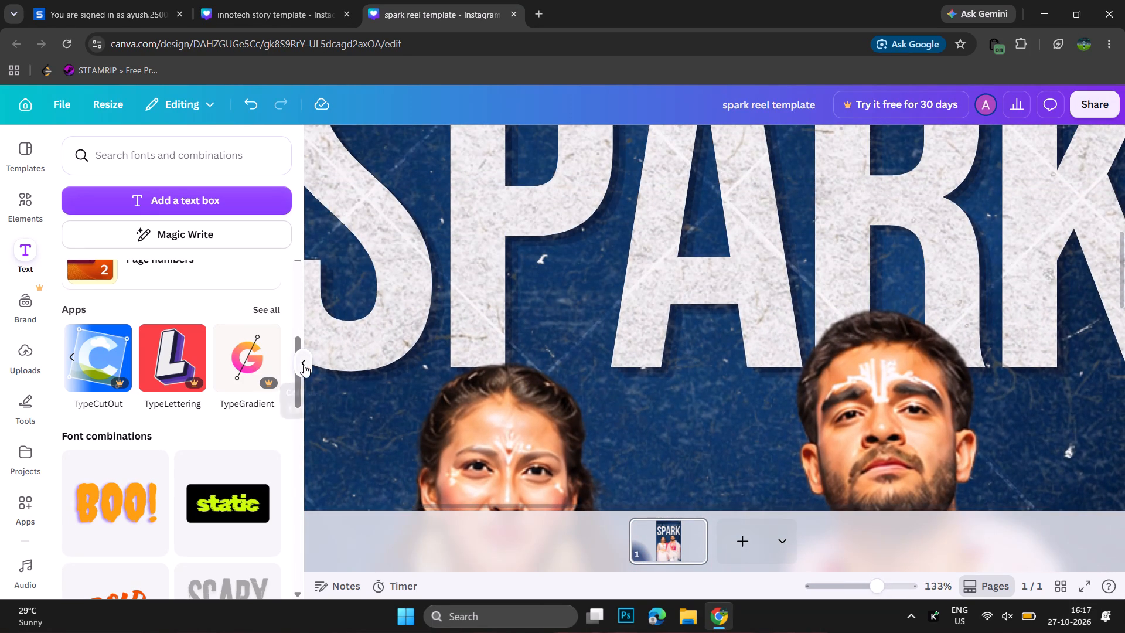
{"action": "left_click", "coordinate": [304, 365]}
{"action": "scroll", "coordinate": [462, 339], "scroll_direction": "up", "scroll_amount": 2}
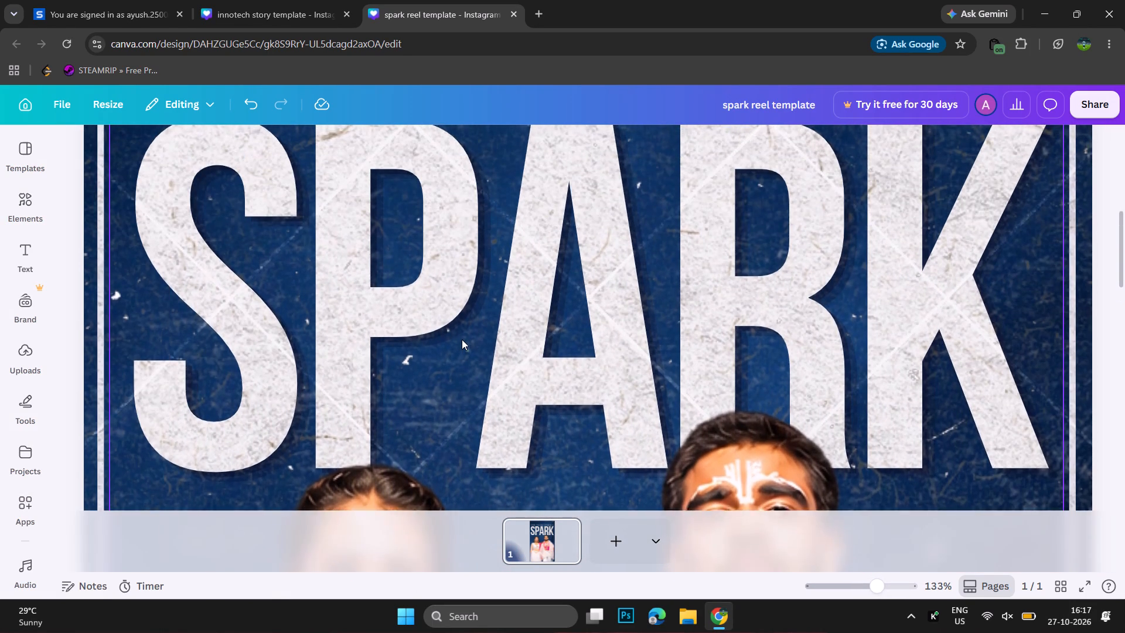
{"action": "scroll", "coordinate": [462, 339], "scroll_direction": "up", "scroll_amount": 4}
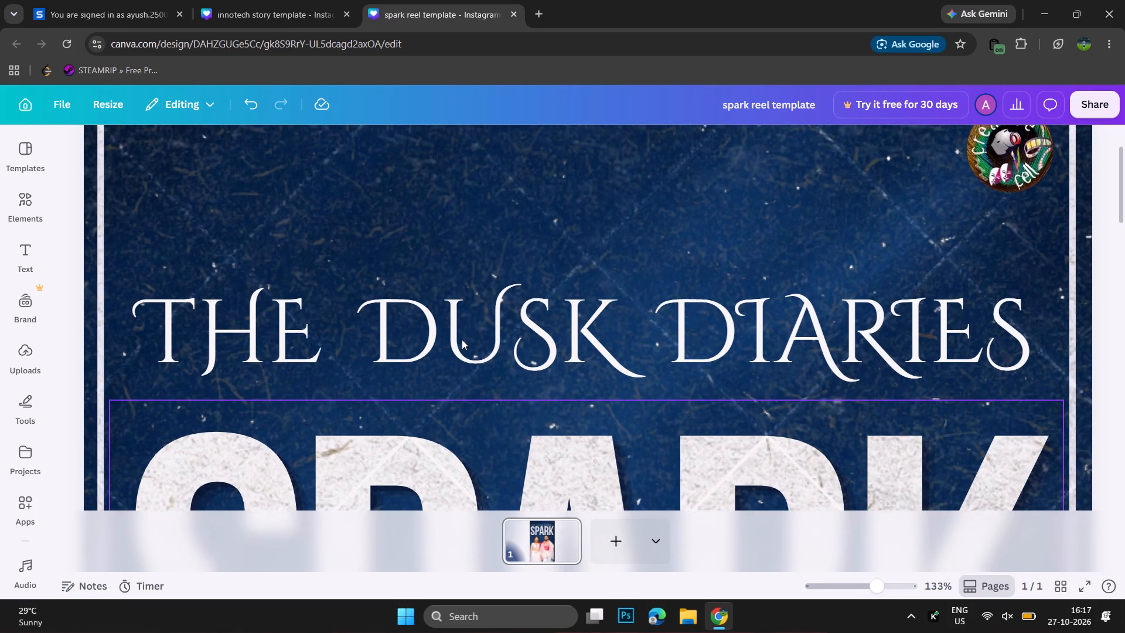
{"action": "scroll", "coordinate": [462, 339], "scroll_direction": "up", "scroll_amount": 1}
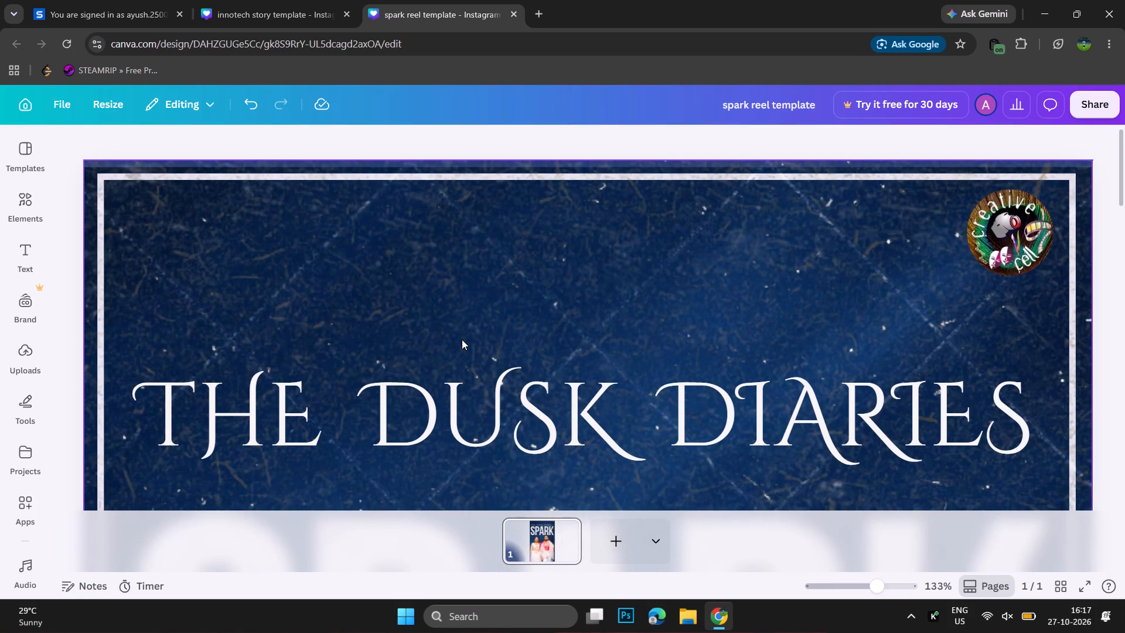
{"action": "scroll", "coordinate": [462, 339], "scroll_direction": "down", "scroll_amount": 1}
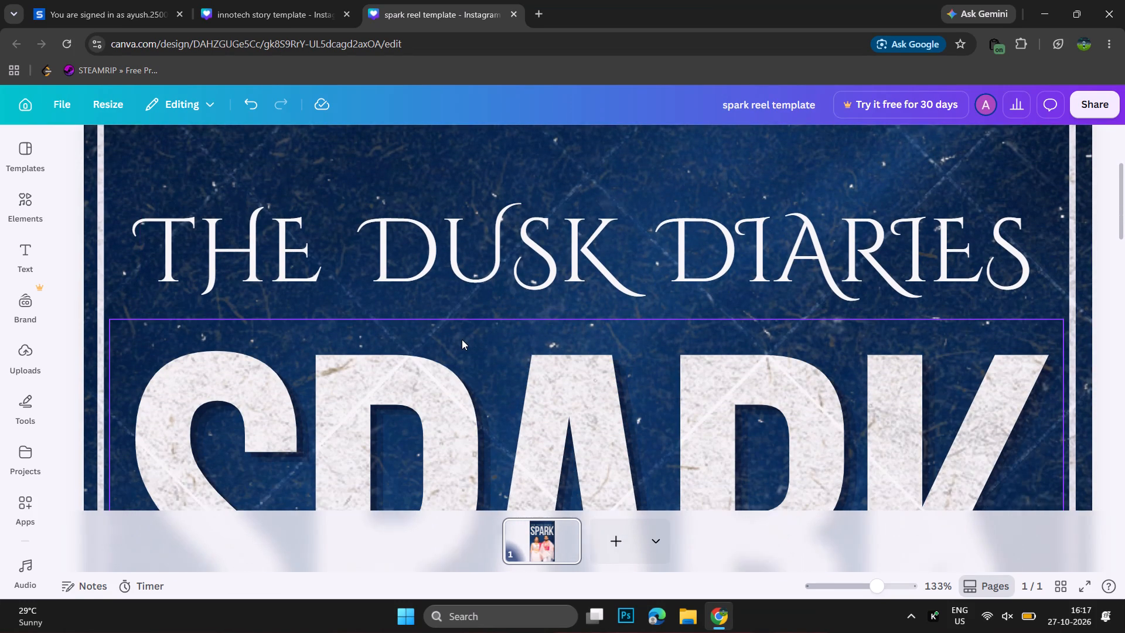
{"action": "scroll", "coordinate": [462, 339], "scroll_direction": "down", "scroll_amount": 1}
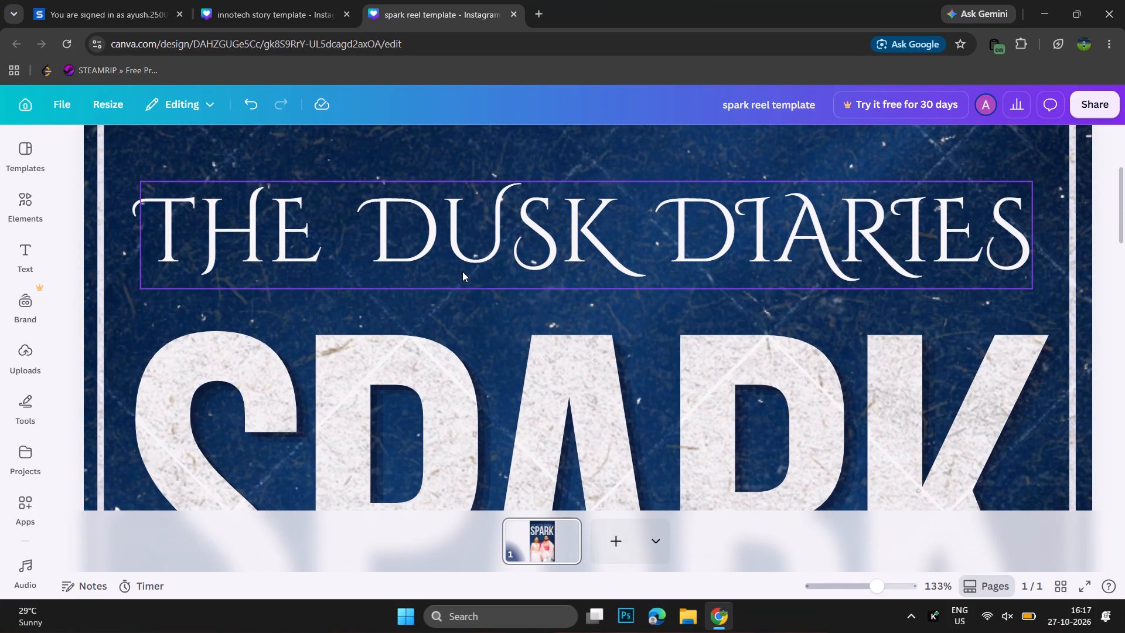
{"action": "scroll", "coordinate": [467, 303], "scroll_direction": "down", "scroll_amount": 4}
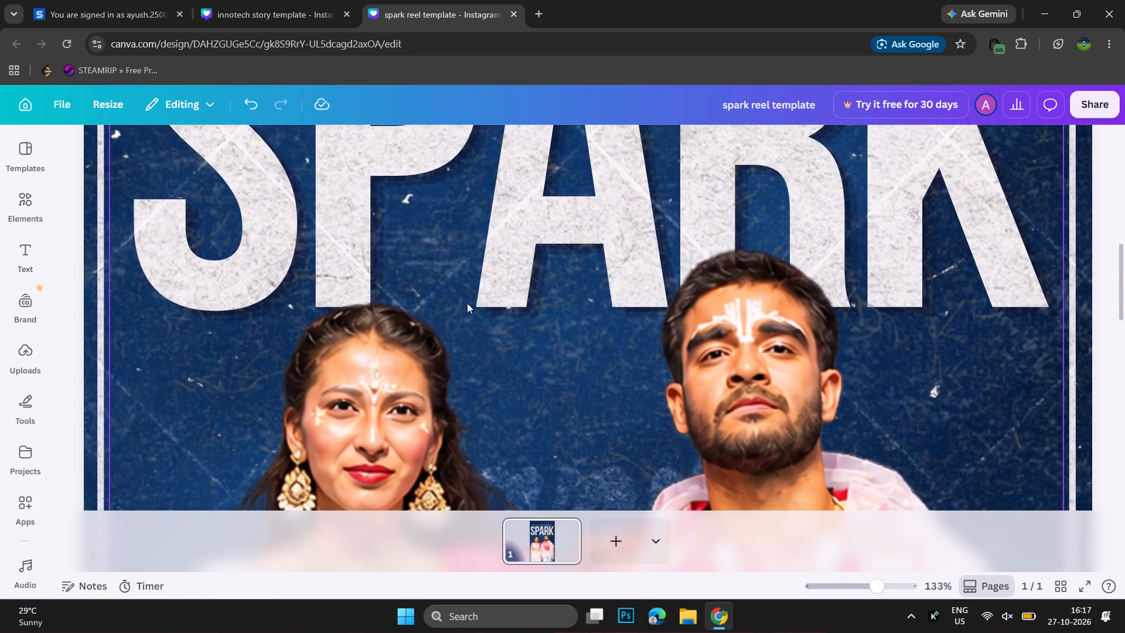
{"action": "scroll", "coordinate": [467, 303], "scroll_direction": "down", "scroll_amount": 3}
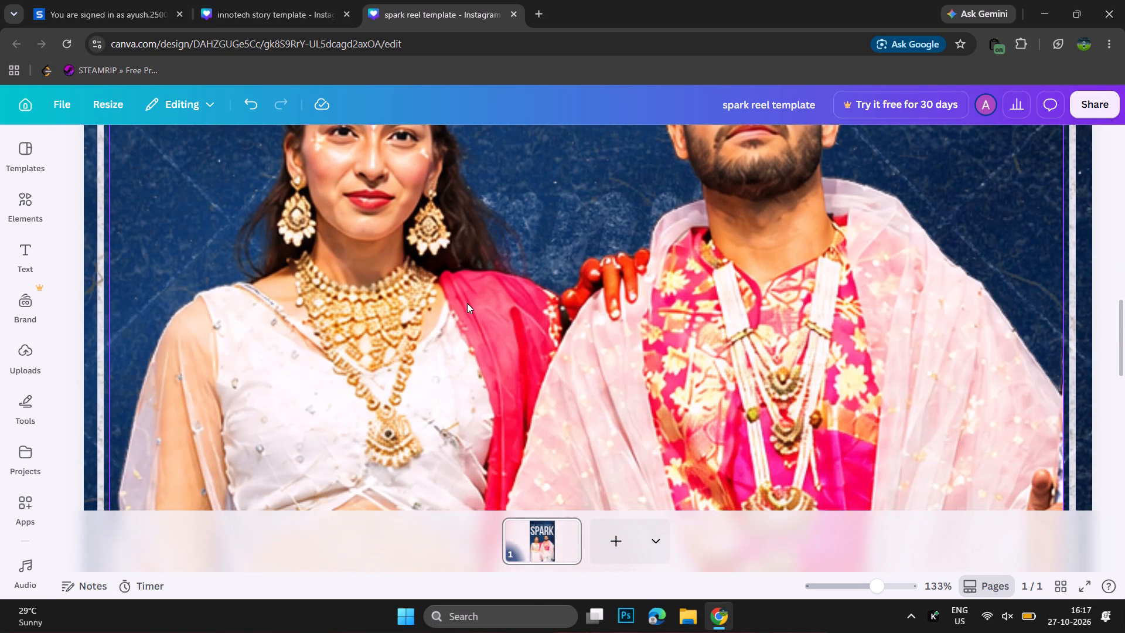
{"action": "scroll", "coordinate": [467, 303], "scroll_direction": "down", "scroll_amount": 1}
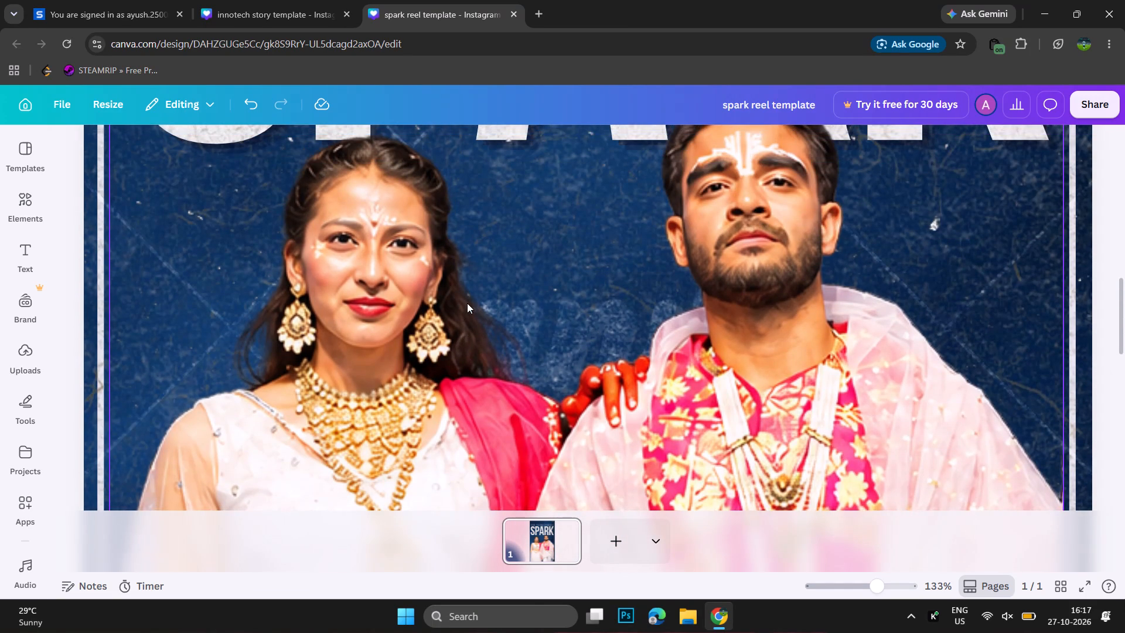
{"action": "scroll", "coordinate": [467, 303], "scroll_direction": "down", "scroll_amount": 1}
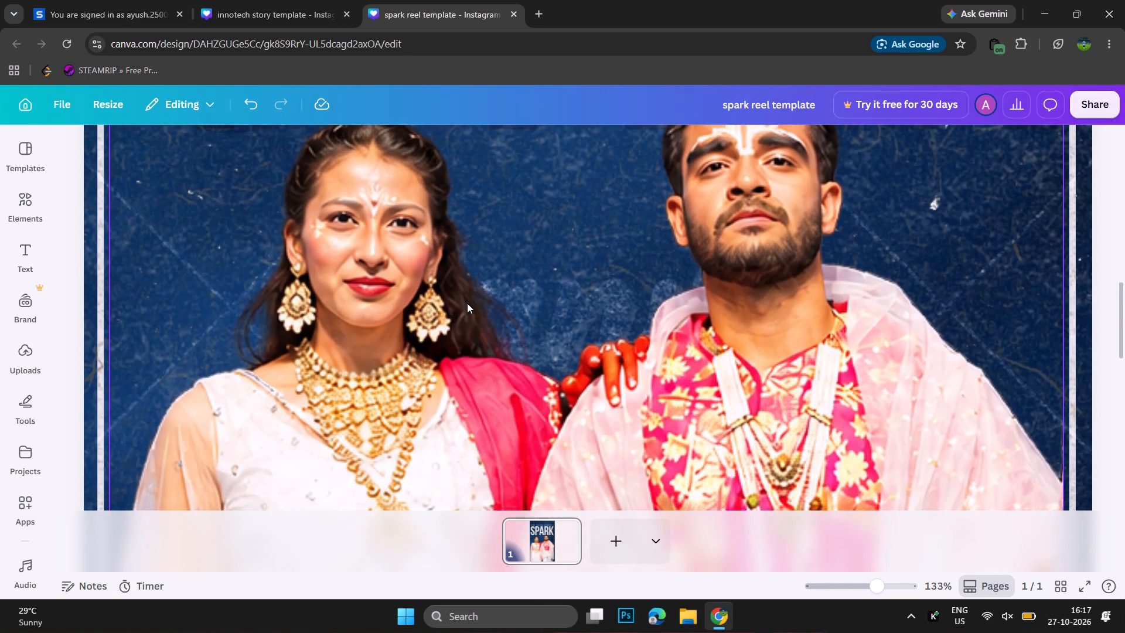
{"action": "scroll", "coordinate": [467, 303], "scroll_direction": "down", "scroll_amount": 4}
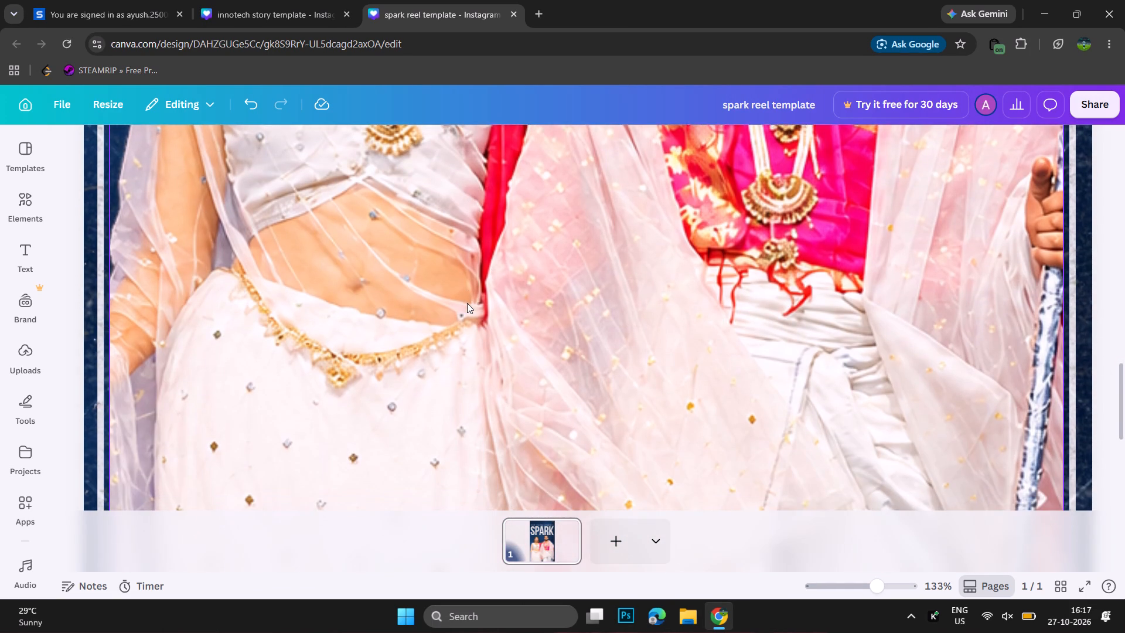
{"action": "scroll", "coordinate": [467, 303], "scroll_direction": "down", "scroll_amount": 4}
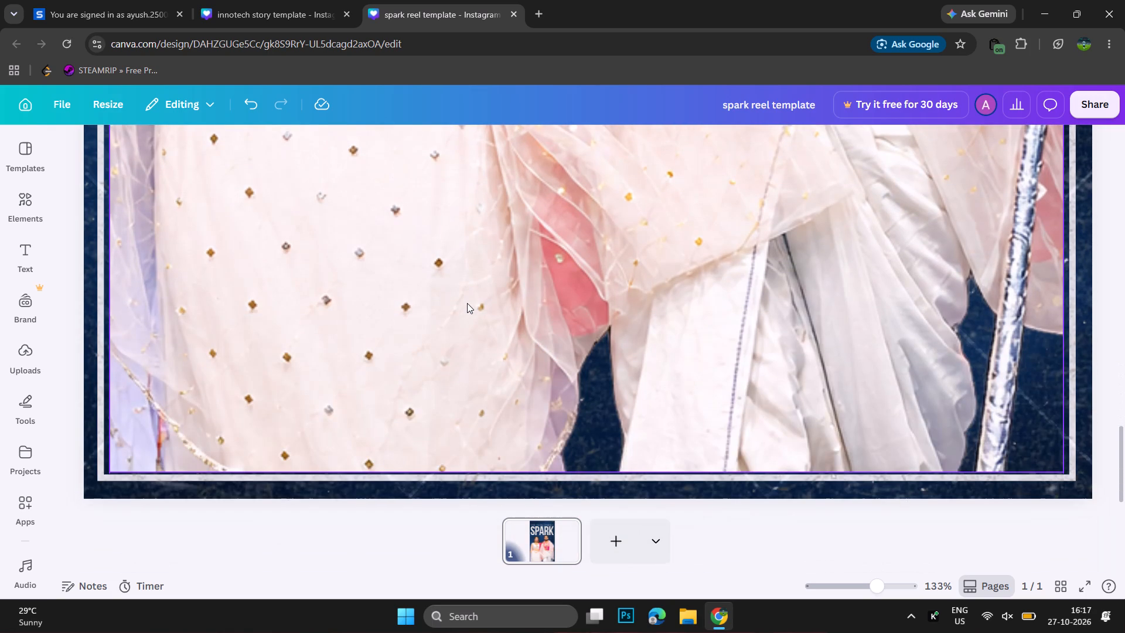
{"action": "scroll", "coordinate": [467, 303], "scroll_direction": "up", "scroll_amount": 6}
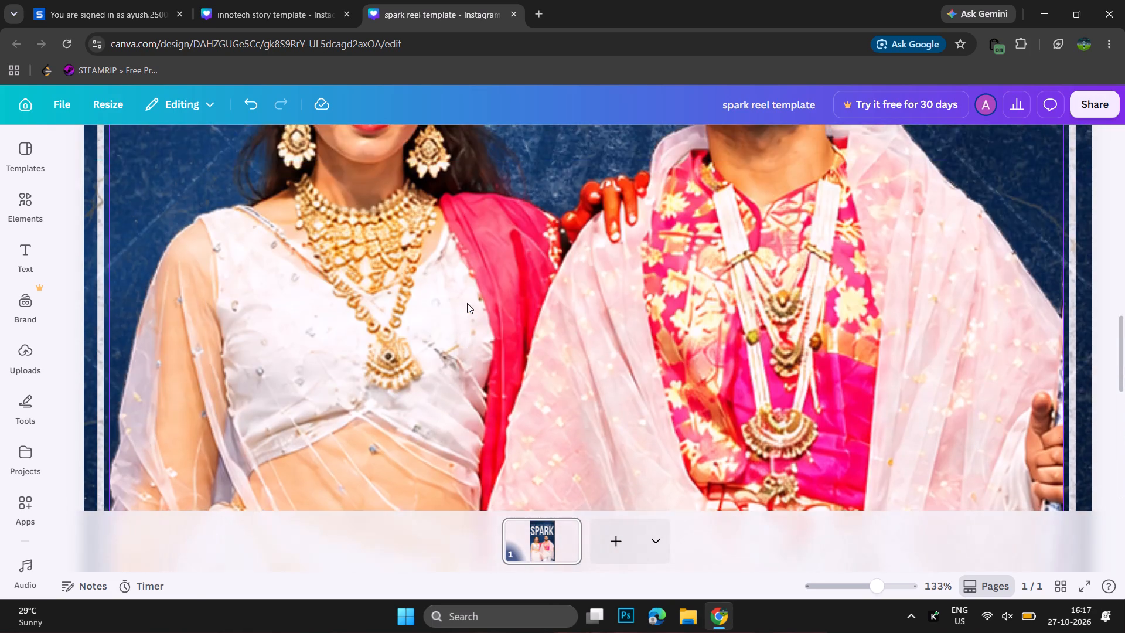
{"action": "scroll", "coordinate": [467, 303], "scroll_direction": "up", "scroll_amount": 7}
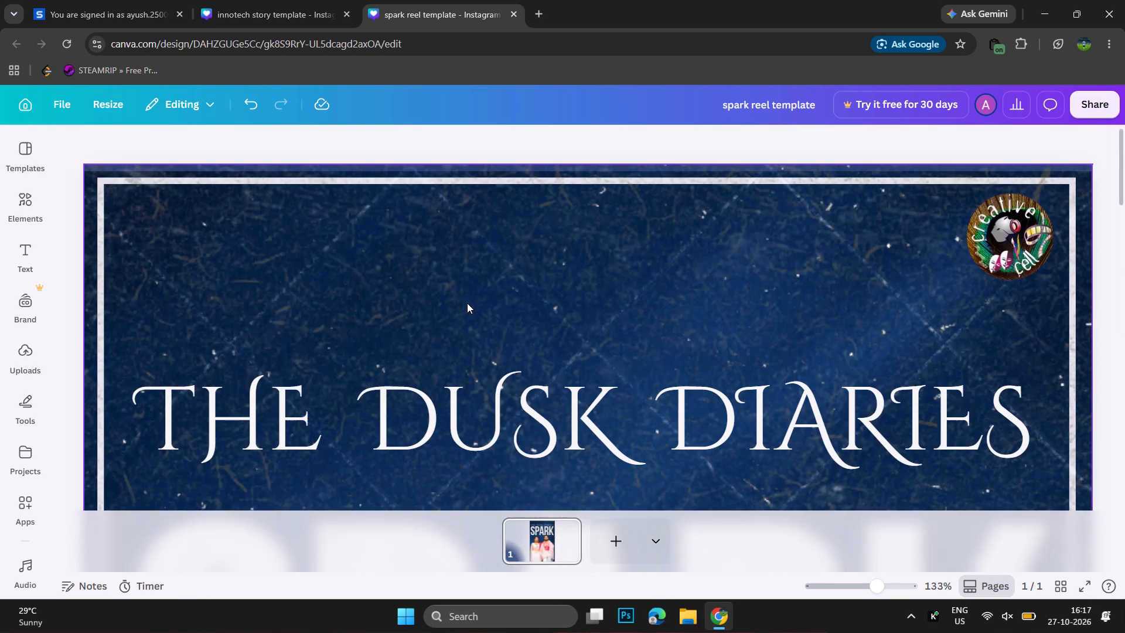
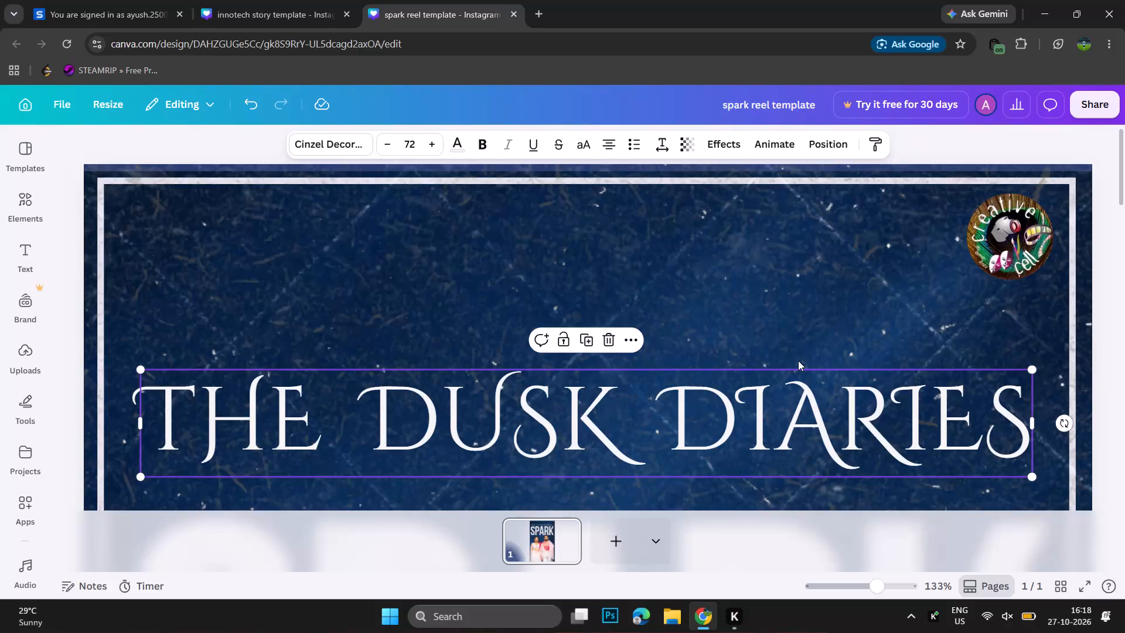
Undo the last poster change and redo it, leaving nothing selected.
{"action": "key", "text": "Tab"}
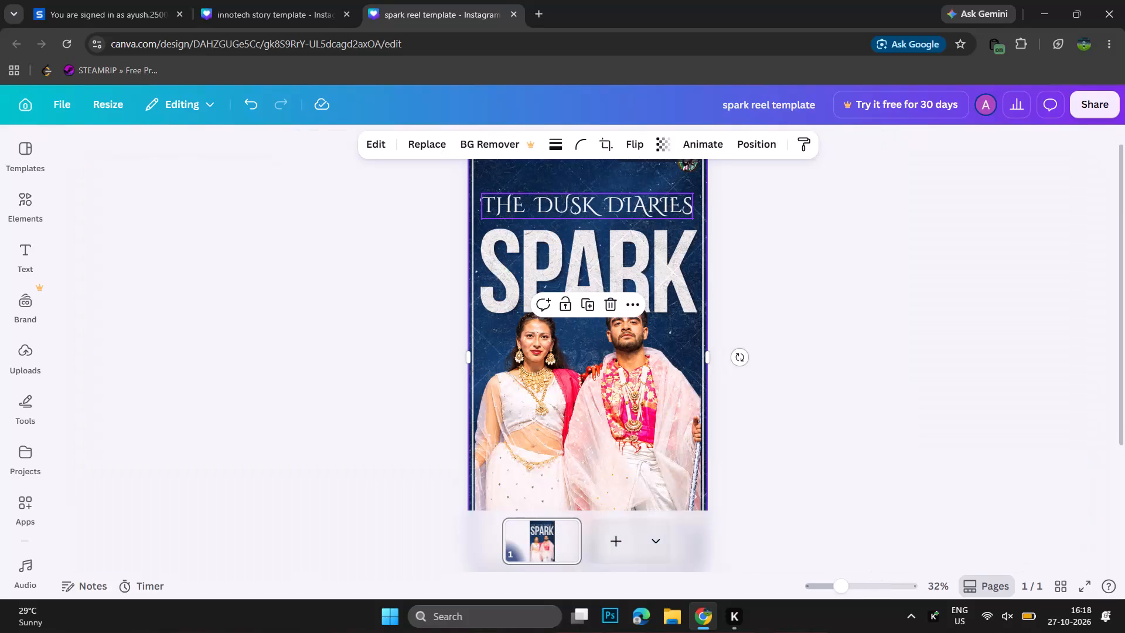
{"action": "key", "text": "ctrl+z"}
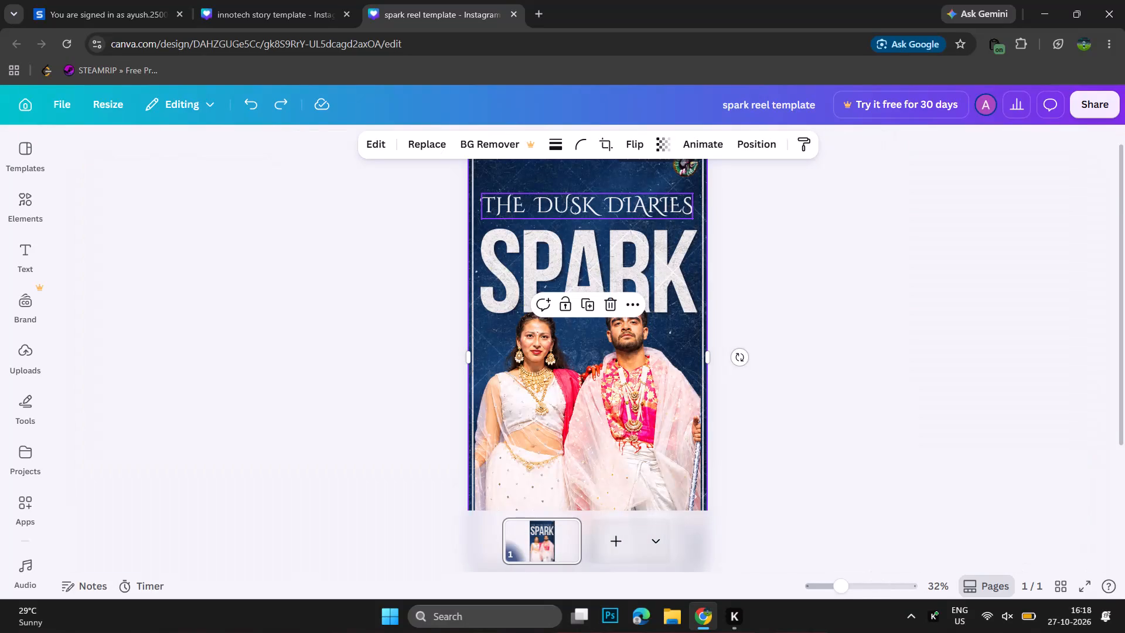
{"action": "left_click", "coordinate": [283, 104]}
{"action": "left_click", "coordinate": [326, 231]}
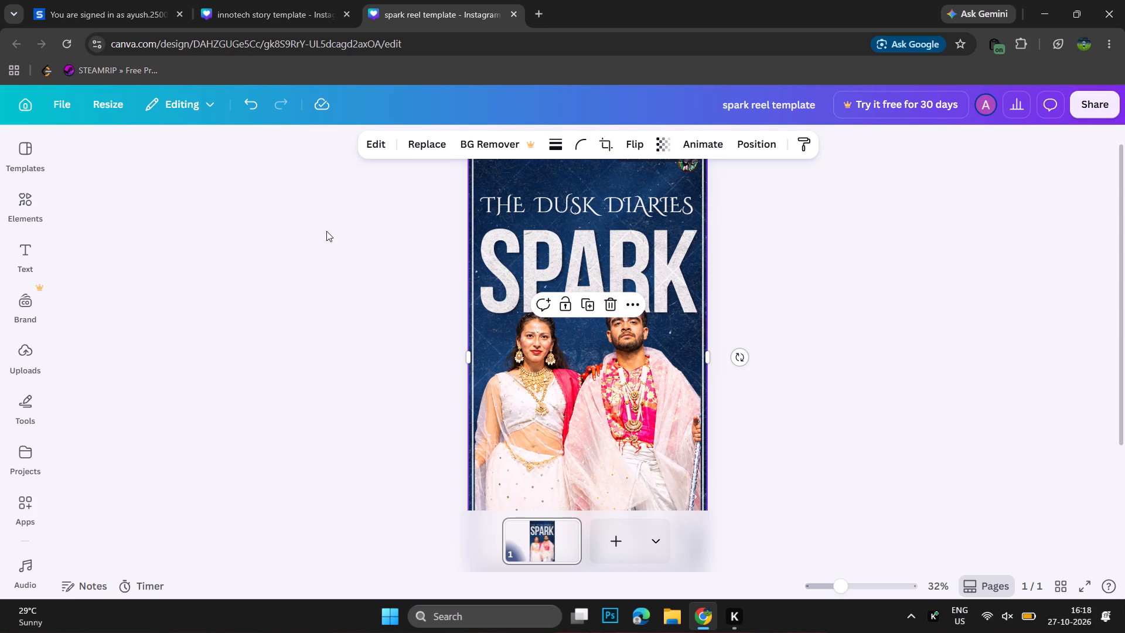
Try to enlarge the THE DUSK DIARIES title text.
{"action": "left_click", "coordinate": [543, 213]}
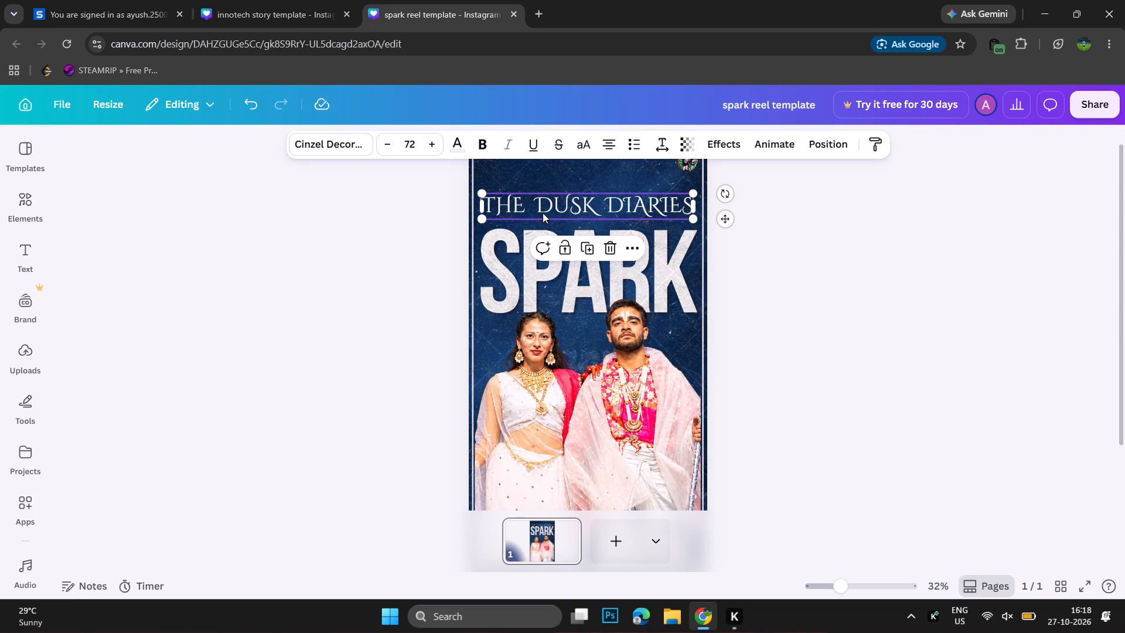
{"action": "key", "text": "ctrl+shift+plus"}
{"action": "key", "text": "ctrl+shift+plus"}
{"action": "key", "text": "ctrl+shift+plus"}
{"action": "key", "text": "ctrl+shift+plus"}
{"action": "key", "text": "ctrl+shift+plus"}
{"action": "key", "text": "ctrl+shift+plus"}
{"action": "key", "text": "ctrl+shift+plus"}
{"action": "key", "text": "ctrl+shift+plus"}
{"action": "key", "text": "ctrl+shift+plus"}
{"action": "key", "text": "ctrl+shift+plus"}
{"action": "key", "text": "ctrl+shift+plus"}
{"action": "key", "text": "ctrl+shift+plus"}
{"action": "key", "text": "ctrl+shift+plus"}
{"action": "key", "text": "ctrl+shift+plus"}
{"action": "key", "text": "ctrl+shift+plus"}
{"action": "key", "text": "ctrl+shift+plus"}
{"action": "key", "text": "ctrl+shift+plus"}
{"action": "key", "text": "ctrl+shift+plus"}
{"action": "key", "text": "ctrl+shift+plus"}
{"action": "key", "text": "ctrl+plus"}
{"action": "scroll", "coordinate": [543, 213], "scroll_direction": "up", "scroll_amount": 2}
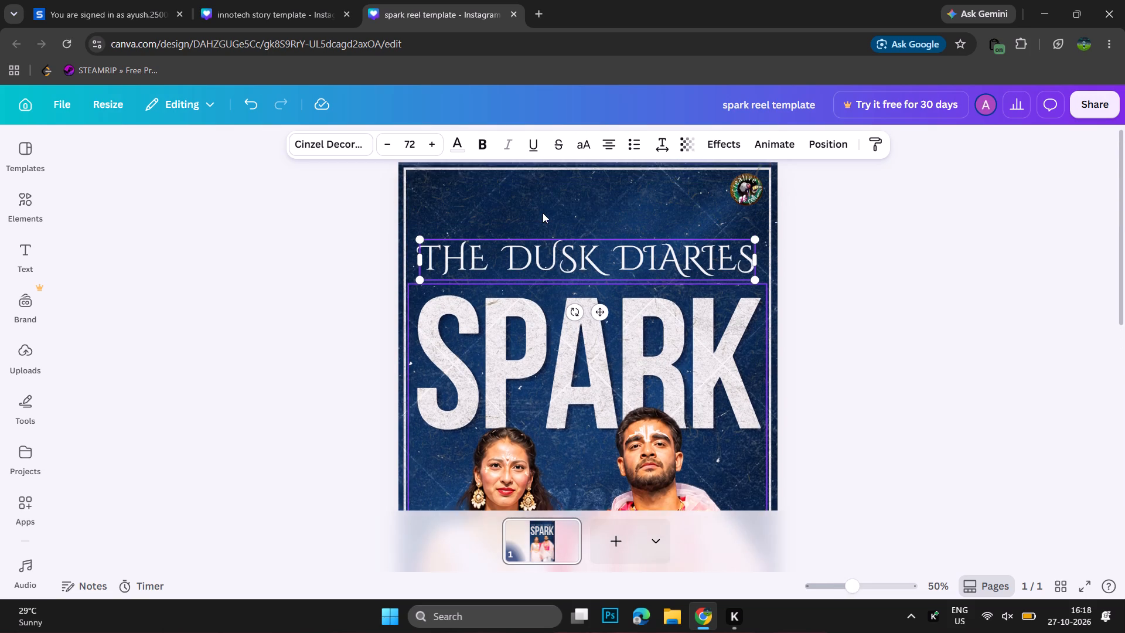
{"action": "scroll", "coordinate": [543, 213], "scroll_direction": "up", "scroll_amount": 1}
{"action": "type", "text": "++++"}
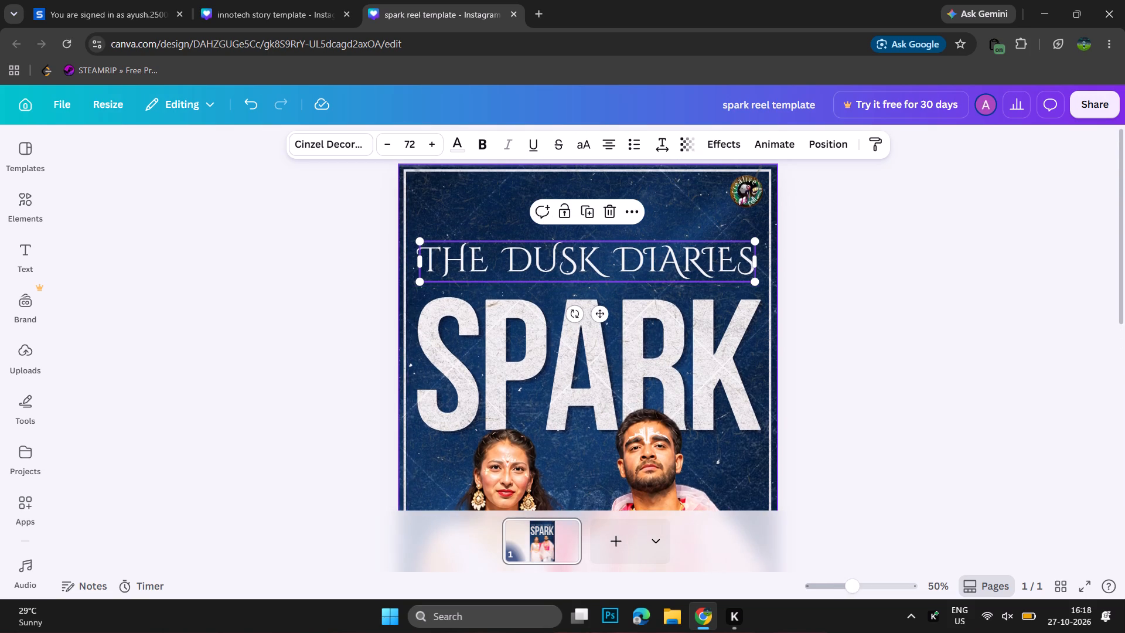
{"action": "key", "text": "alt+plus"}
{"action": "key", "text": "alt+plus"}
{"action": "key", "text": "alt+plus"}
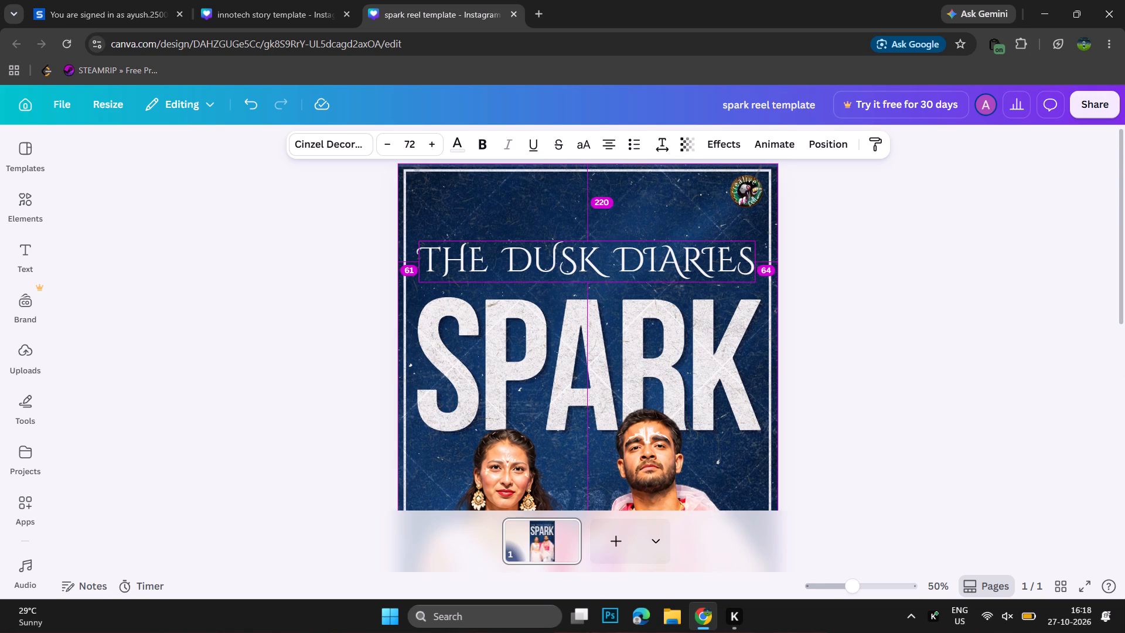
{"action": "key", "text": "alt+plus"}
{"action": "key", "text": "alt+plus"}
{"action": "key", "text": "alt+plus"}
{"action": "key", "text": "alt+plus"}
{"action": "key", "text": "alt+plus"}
Nudge the THE DUSK DIARIES title into the horizontal centre, 63 from each side of the page and 220 from the top.
{"action": "key", "text": "alt+Right"}
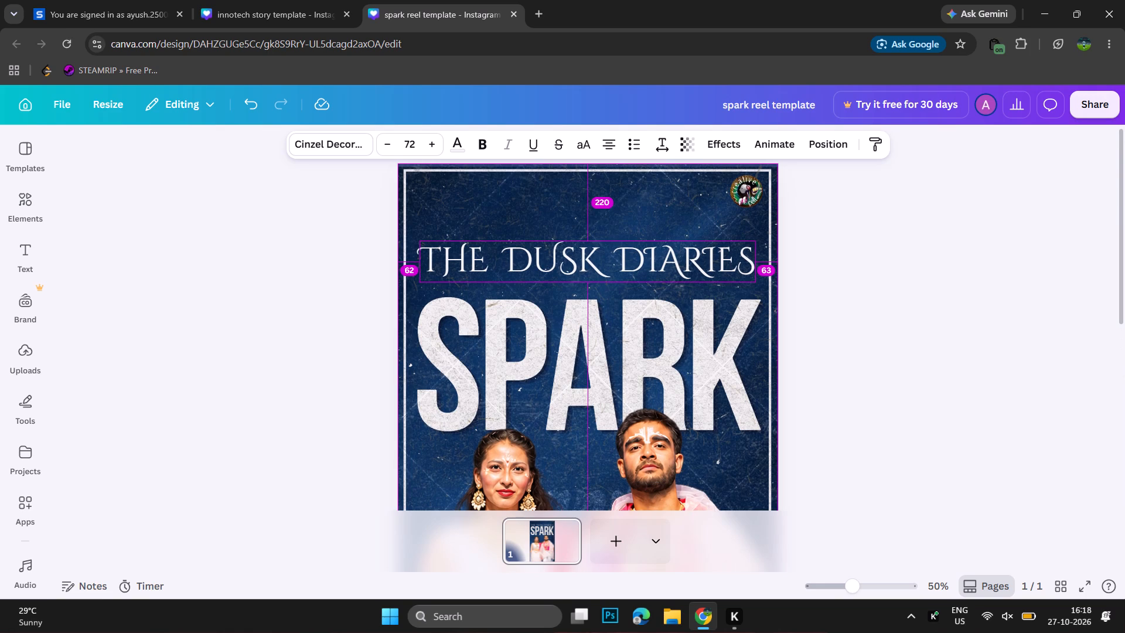
{"action": "key", "text": "alt+Left"}
{"action": "key", "text": "alt+Right"}
{"action": "key", "text": "alt+Left"}
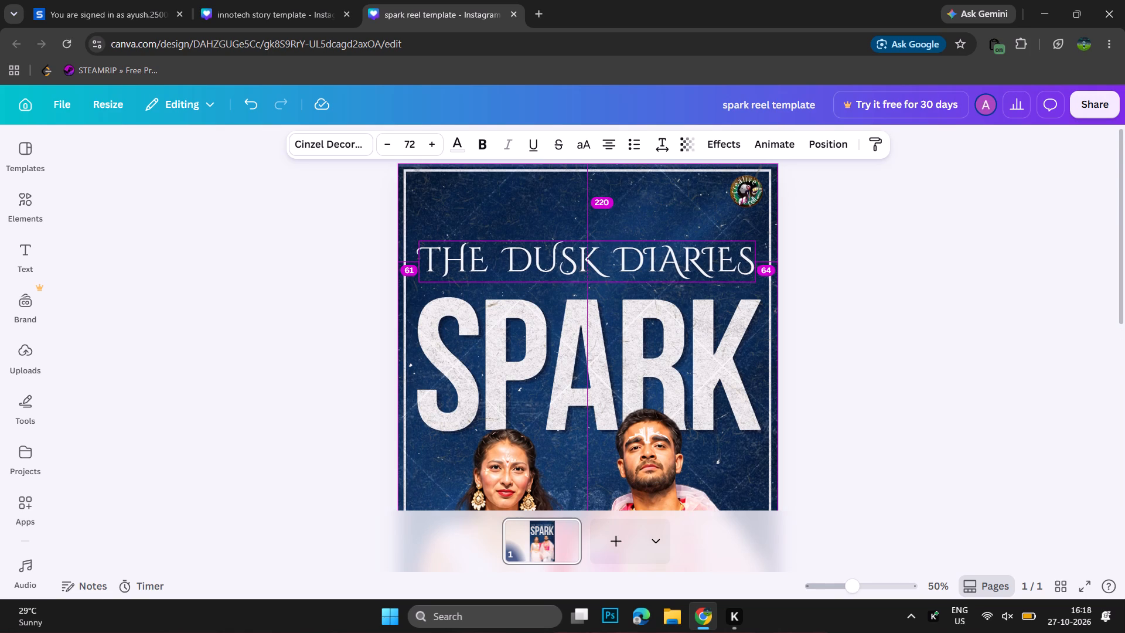
{"action": "key", "text": "alt+Right"}
{"action": "key", "text": "alt+Right"}
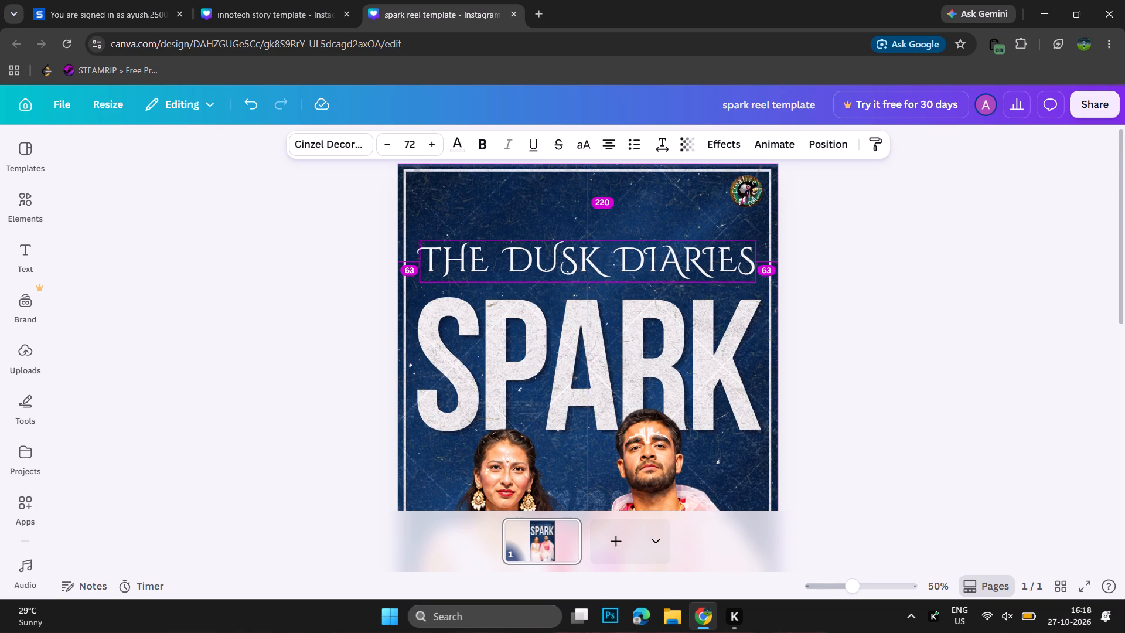
{"action": "key", "text": "Down"}
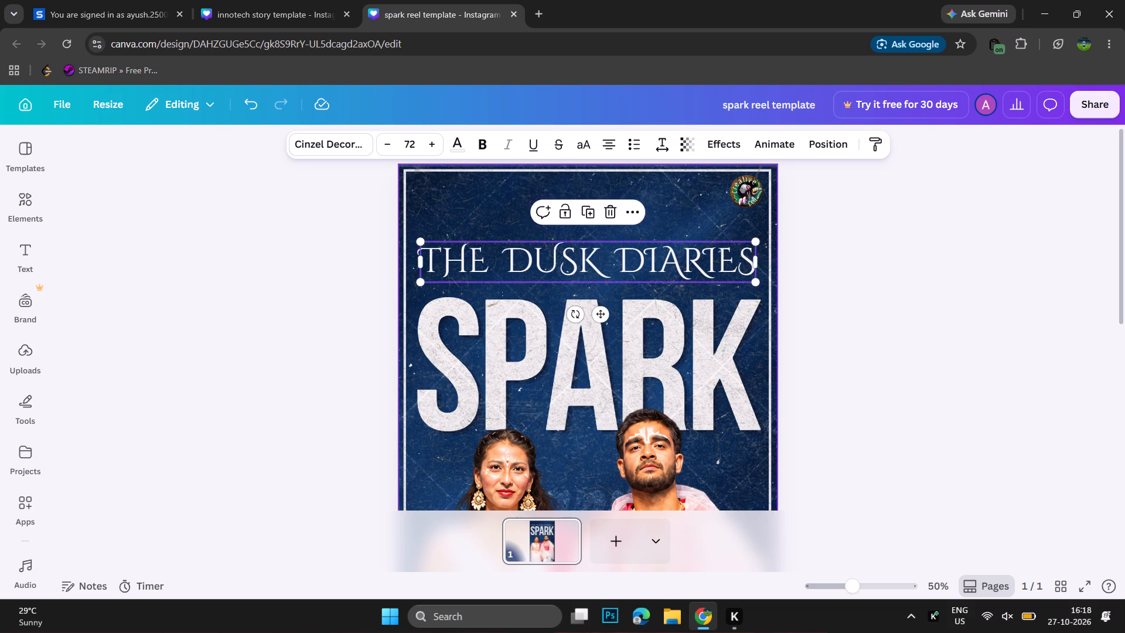
{"action": "key", "text": "alt+Up"}
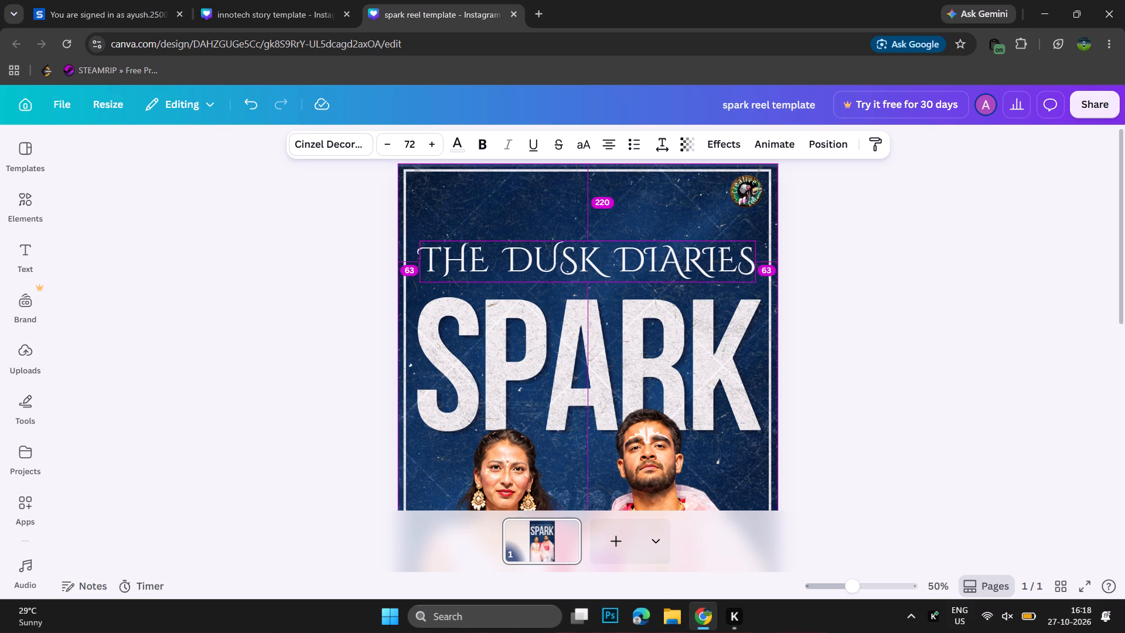
{"action": "key", "text": "Down"}
{"action": "key", "text": "Up"}
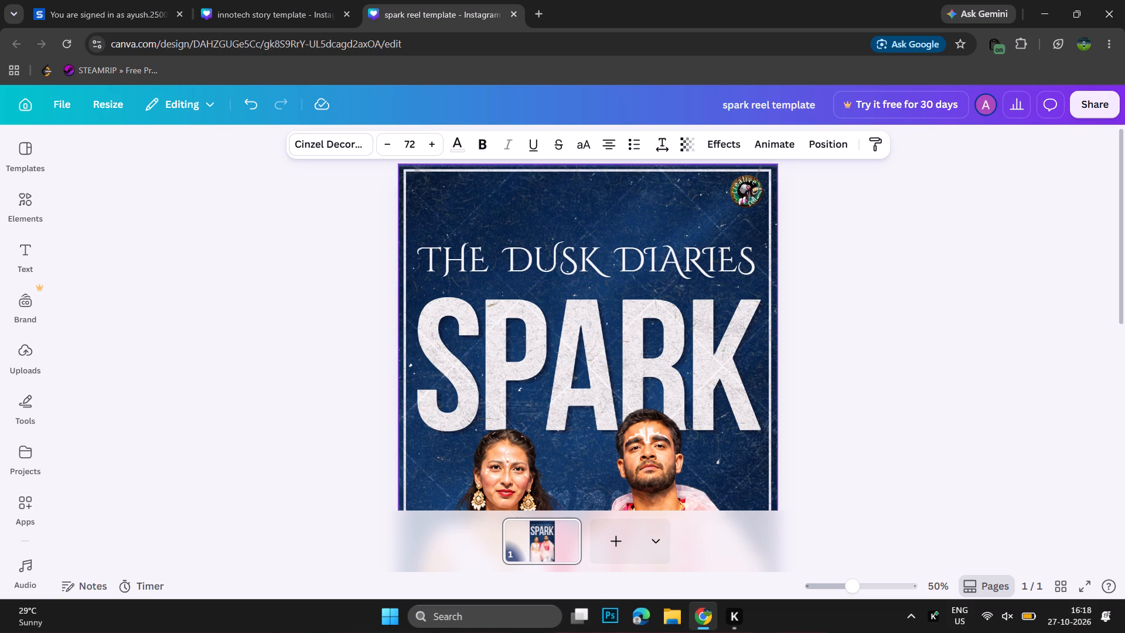
{"action": "key", "text": "Left"}
{"action": "key", "text": "Right"}
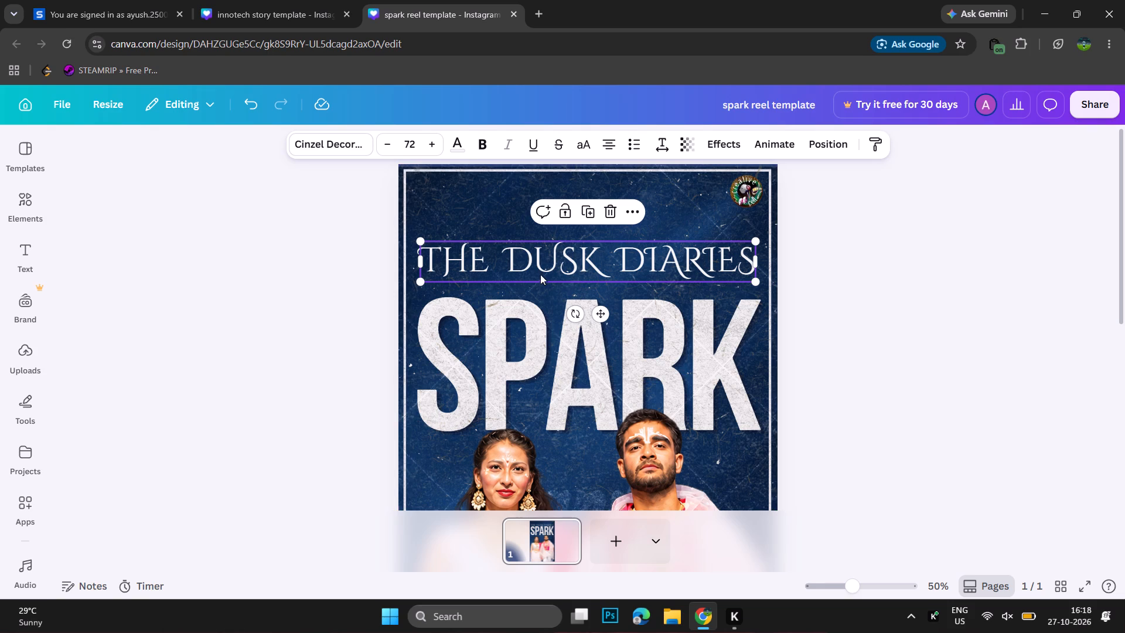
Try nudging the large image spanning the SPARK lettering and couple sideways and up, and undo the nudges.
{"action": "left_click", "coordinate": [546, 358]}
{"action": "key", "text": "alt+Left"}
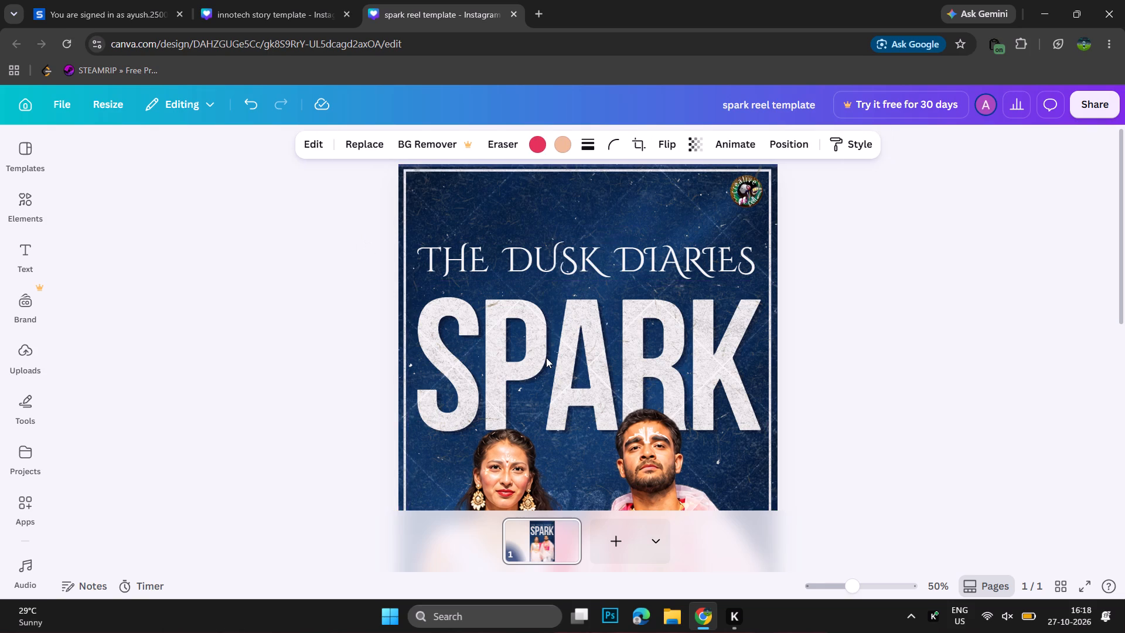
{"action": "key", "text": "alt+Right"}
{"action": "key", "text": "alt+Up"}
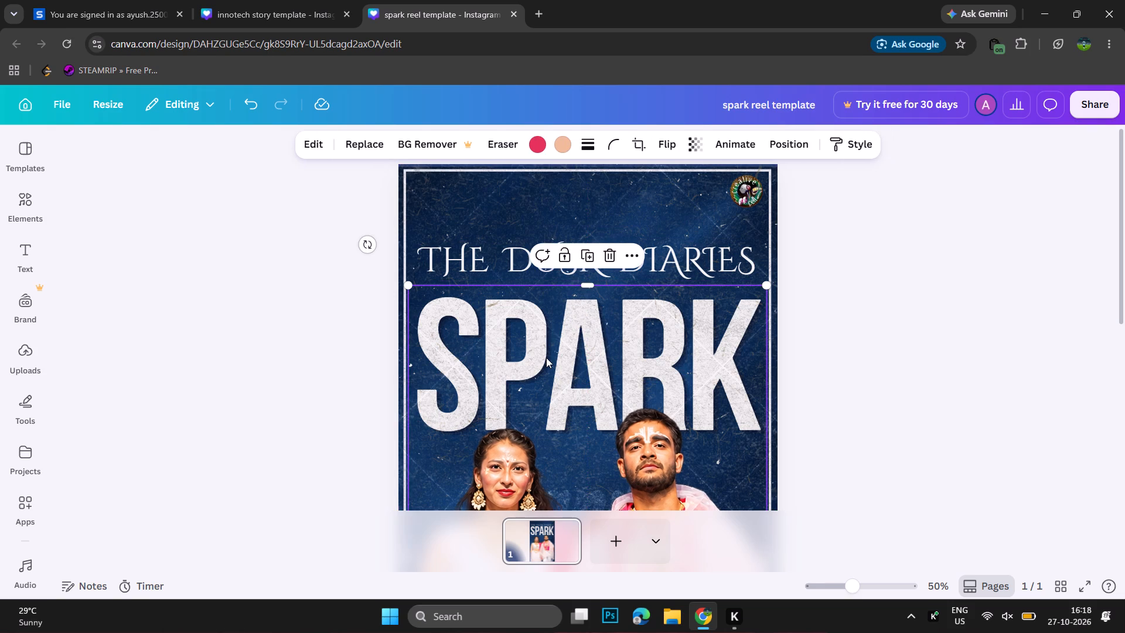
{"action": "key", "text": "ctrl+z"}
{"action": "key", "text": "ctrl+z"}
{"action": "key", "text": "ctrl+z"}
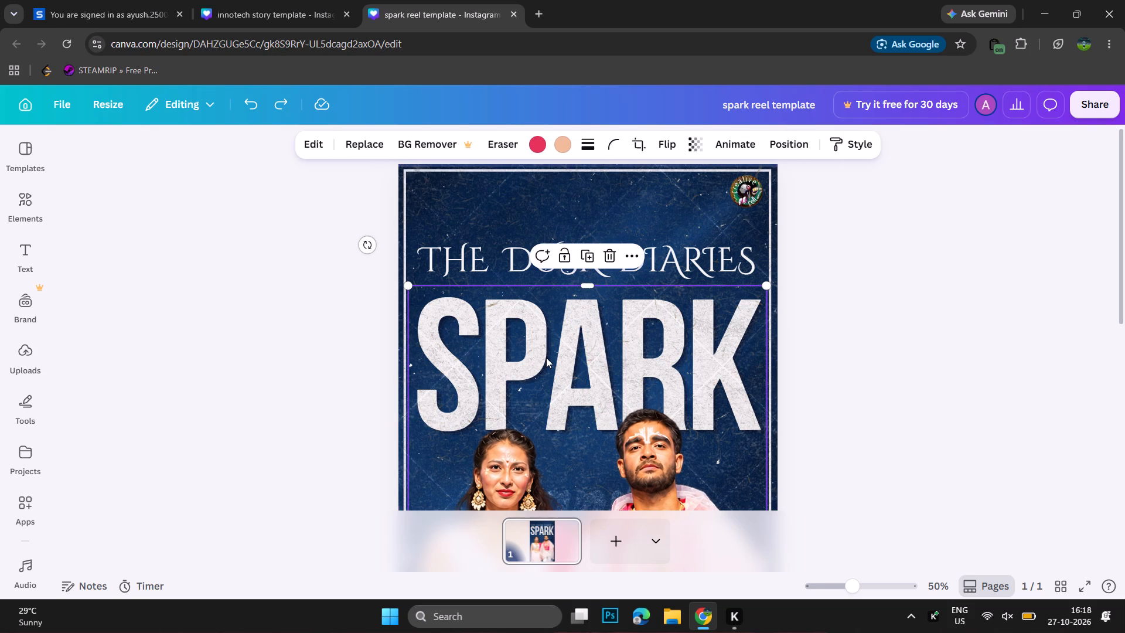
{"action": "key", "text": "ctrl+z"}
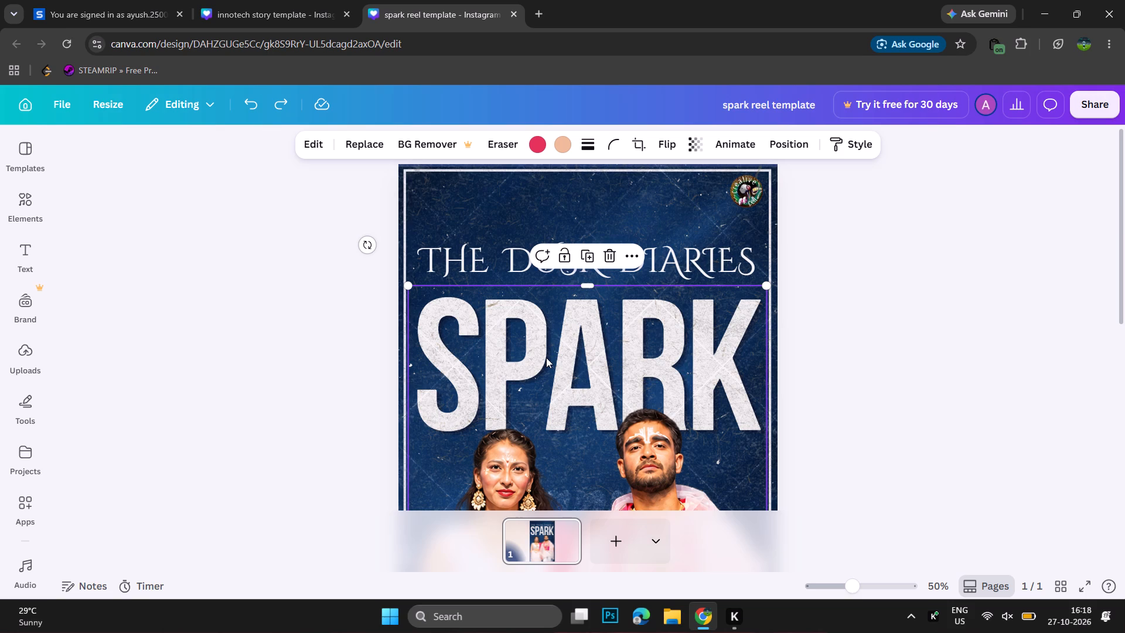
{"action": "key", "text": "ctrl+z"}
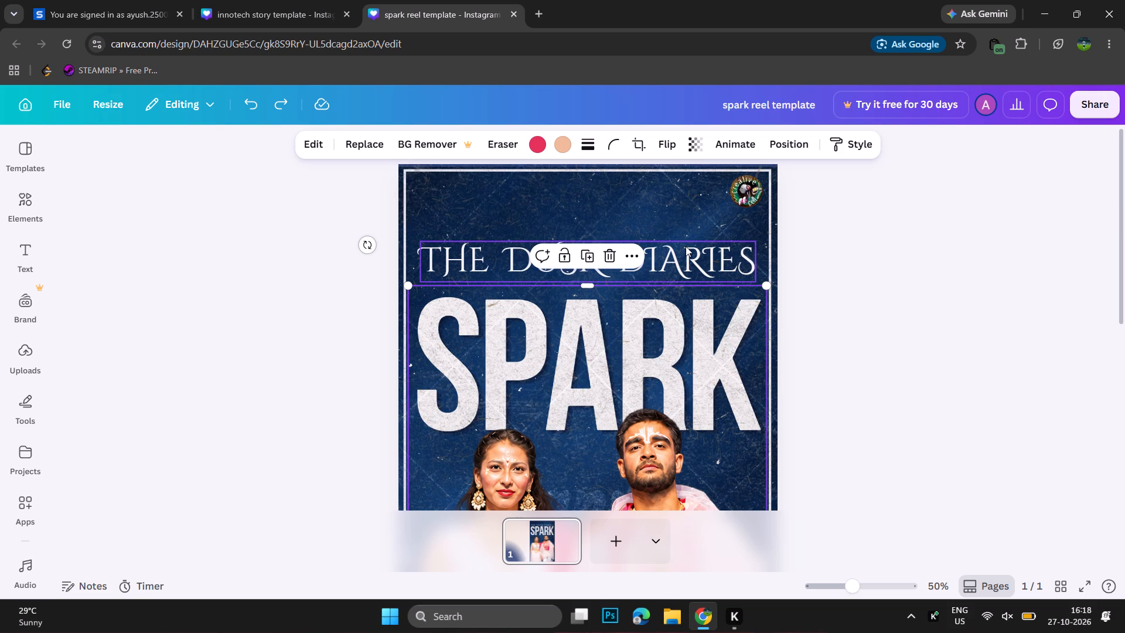
Nudge the THE DUSK DIARIES title sideways and back, and check its page alignment options.
{"action": "left_click", "coordinate": [686, 246]}
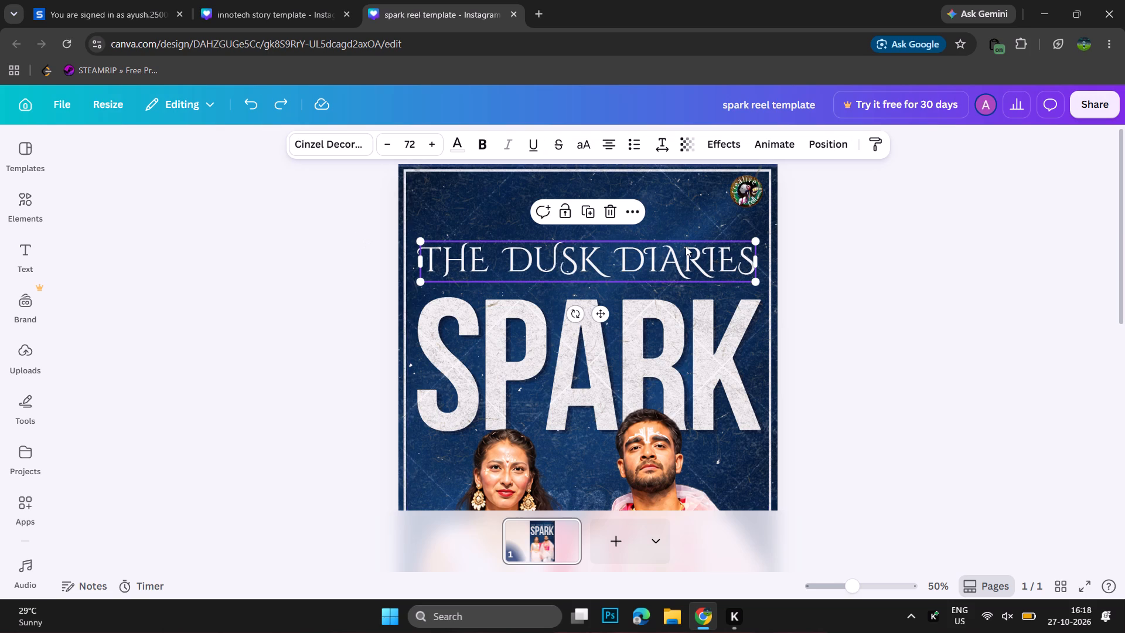
{"action": "key", "text": "alt+Left"}
{"action": "key", "text": "alt+Right"}
{"action": "key", "text": "alt+Right"}
{"action": "key", "text": "alt+Left"}
{"action": "right_click", "coordinate": [632, 250]}
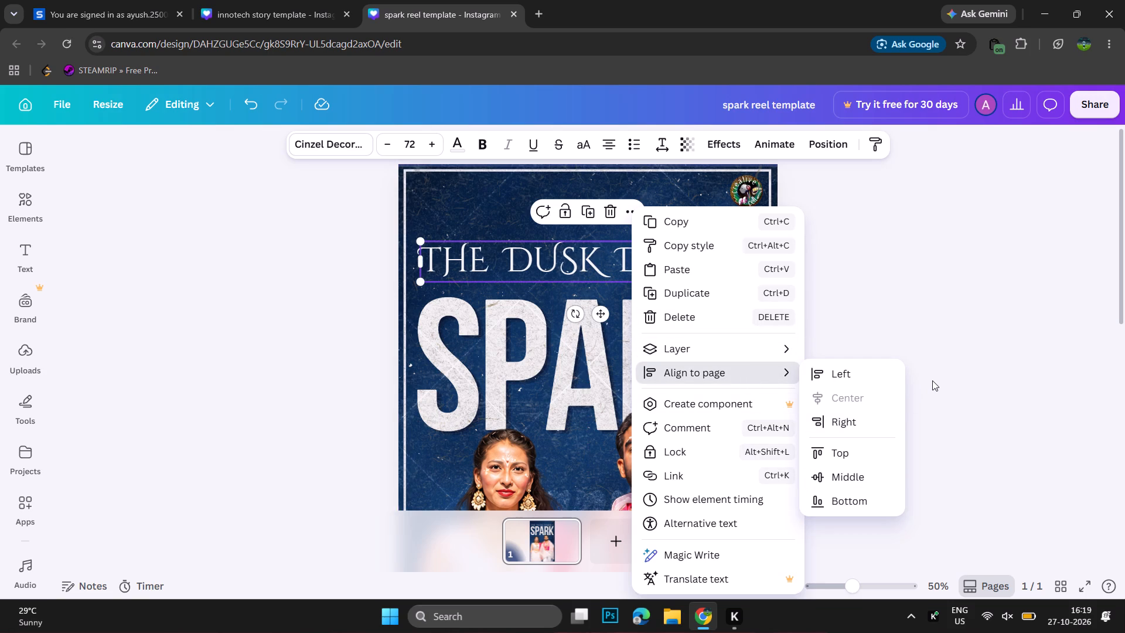
{"action": "left_click", "coordinate": [932, 380]}
Examine the poster down to the couple, and inspect the logo, THE DUSK DIARIES title and SPARK lettering at 134% zoom.
{"action": "scroll", "coordinate": [827, 349], "scroll_direction": "down", "scroll_amount": 2}
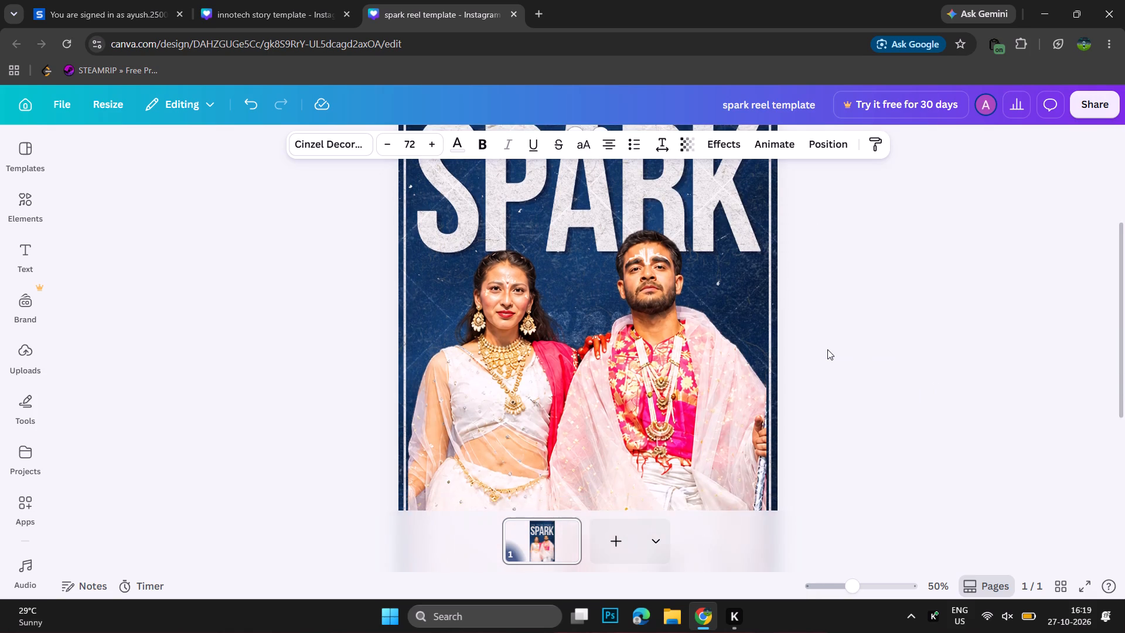
{"action": "scroll", "coordinate": [827, 349], "scroll_direction": "down", "scroll_amount": 3}
{"action": "scroll", "coordinate": [827, 349], "scroll_direction": "up", "scroll_amount": 2}
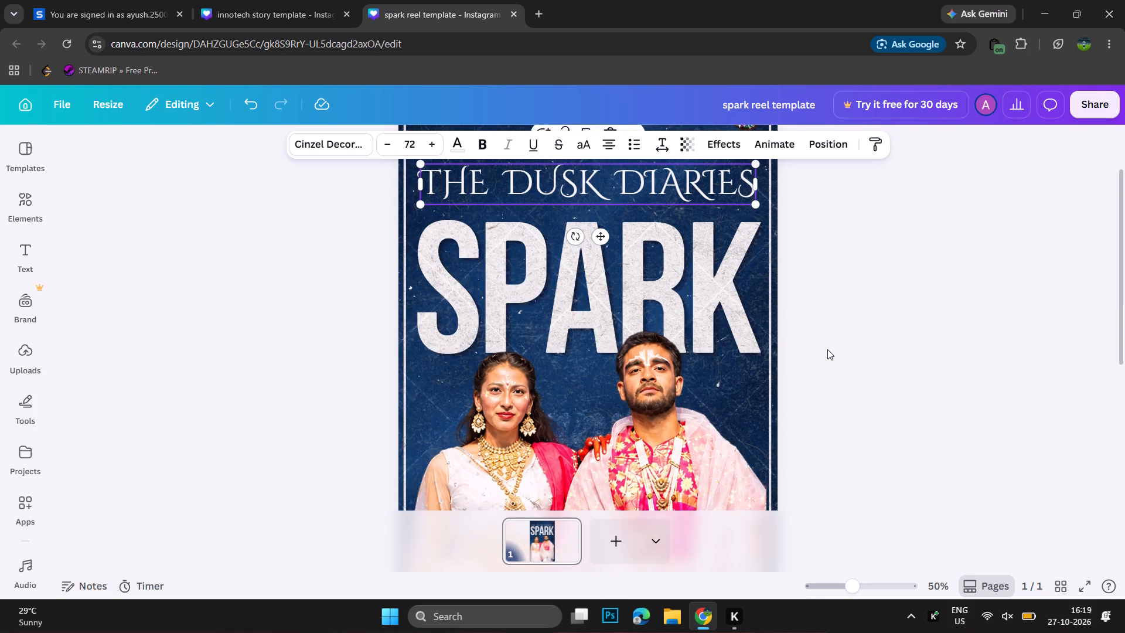
{"action": "scroll", "coordinate": [827, 349], "scroll_direction": "up", "scroll_amount": 1}
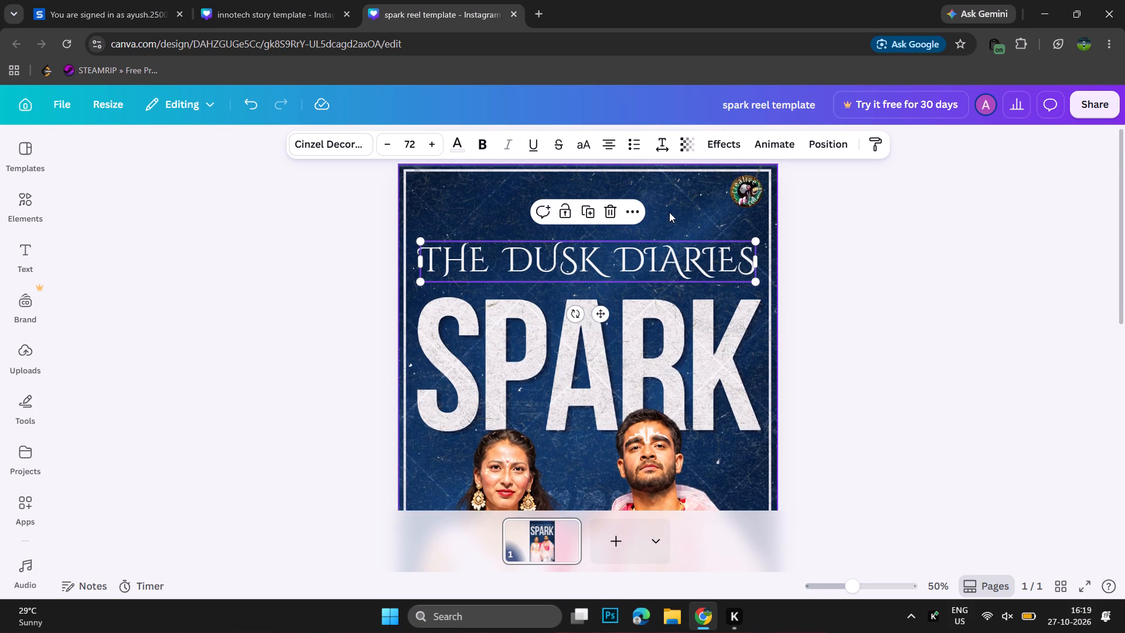
{"action": "scroll", "coordinate": [669, 212], "scroll_direction": "up", "scroll_amount": 1}
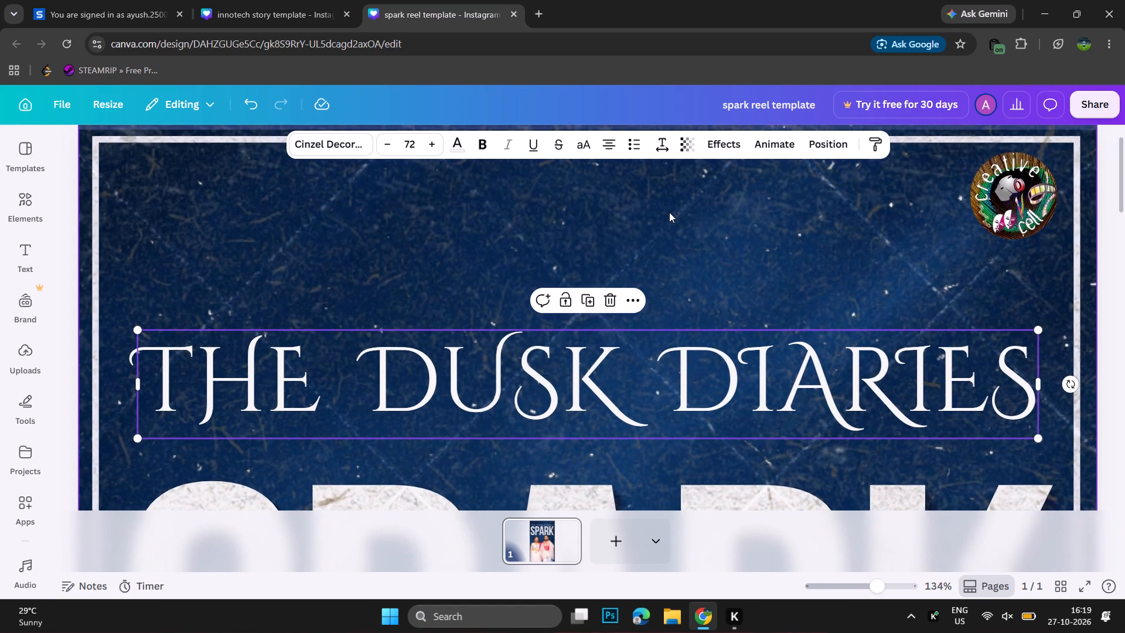
{"action": "scroll", "coordinate": [669, 212], "scroll_direction": "down", "scroll_amount": 1}
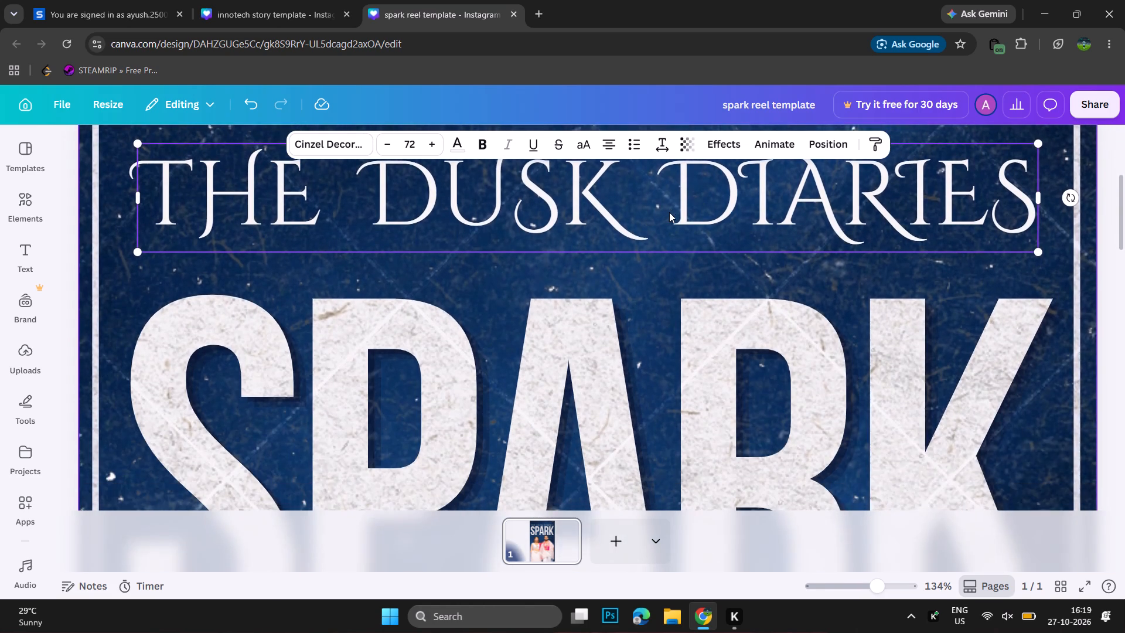
{"action": "scroll", "coordinate": [669, 212], "scroll_direction": "down", "scroll_amount": 2}
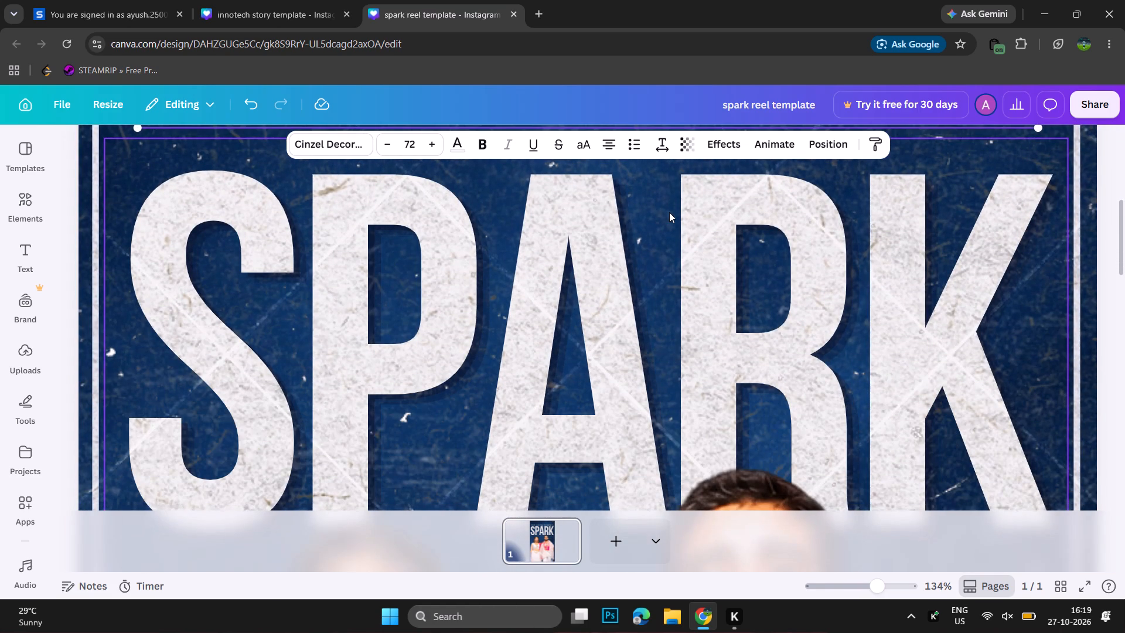
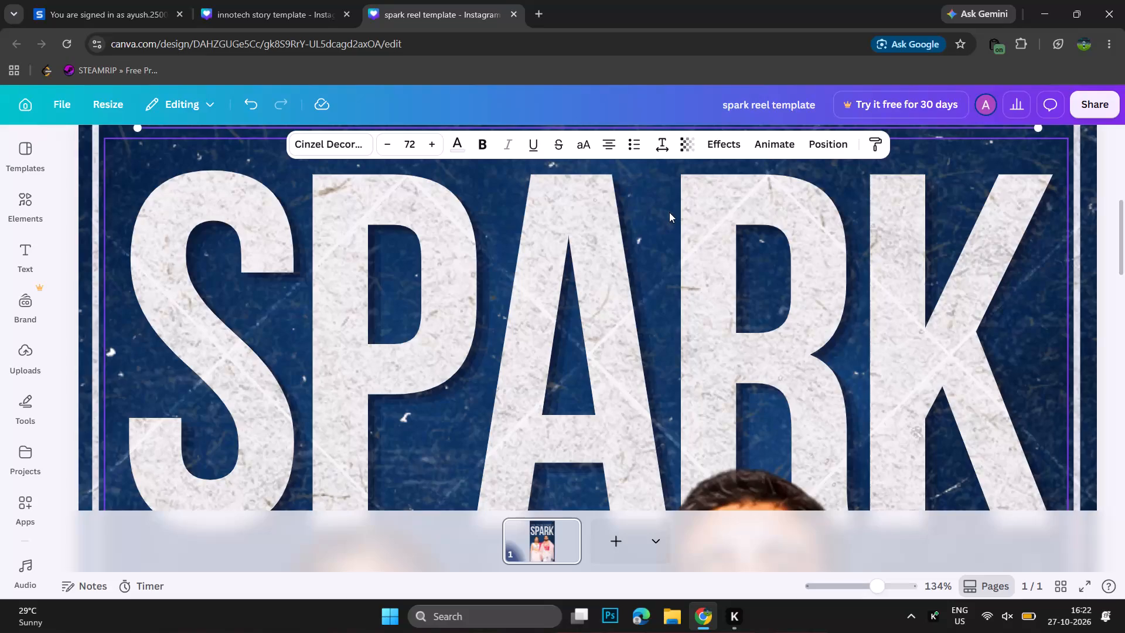
Examine the full poster at 47% zoom, from the logo and THE DUSK DIARIES title down to the couple and lower border.
{"action": "key", "text": "Return"}
{"action": "scroll", "coordinate": [669, 212], "scroll_direction": "up", "scroll_amount": 1}
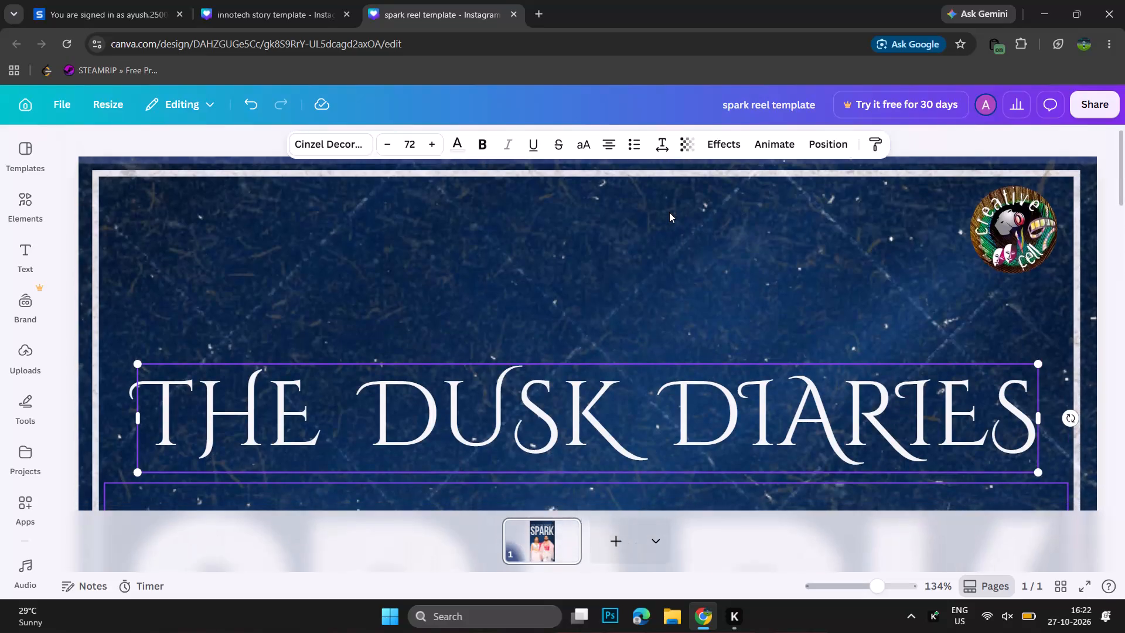
{"action": "scroll", "coordinate": [669, 212], "scroll_direction": "up", "scroll_amount": 1}
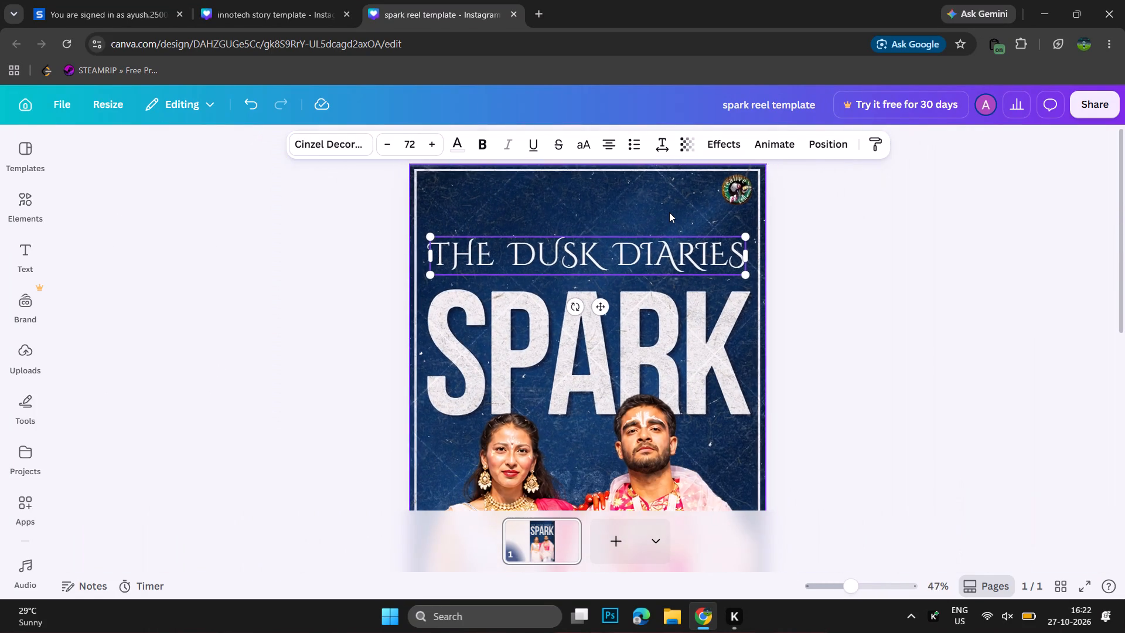
{"action": "scroll", "coordinate": [669, 212], "scroll_direction": "down", "scroll_amount": 7}
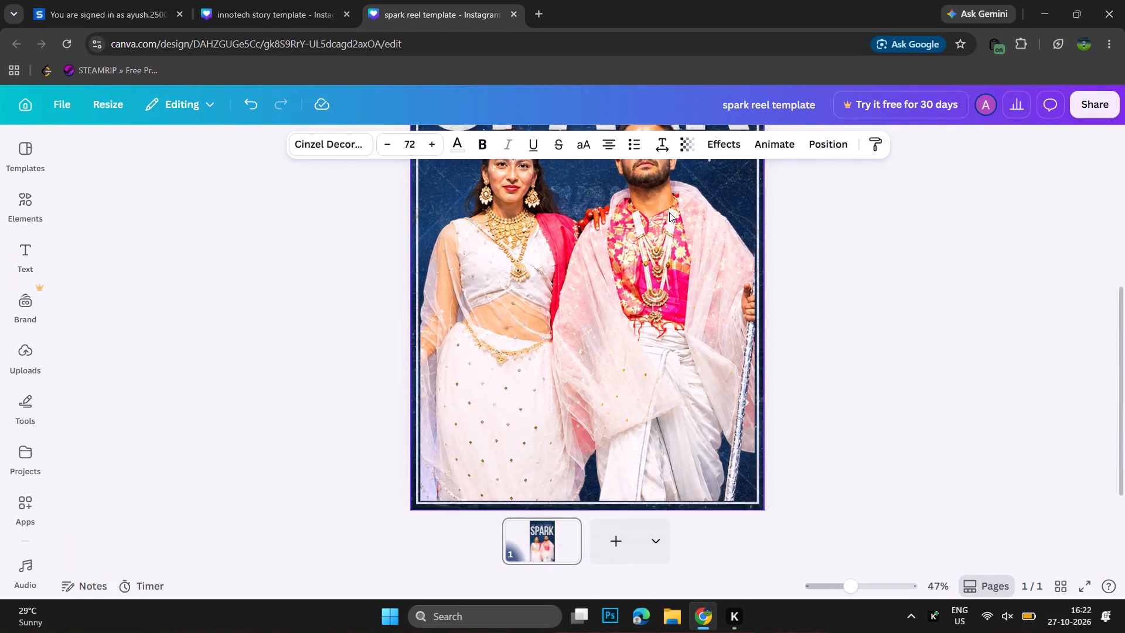
{"action": "scroll", "coordinate": [669, 212], "scroll_direction": "up", "scroll_amount": 3}
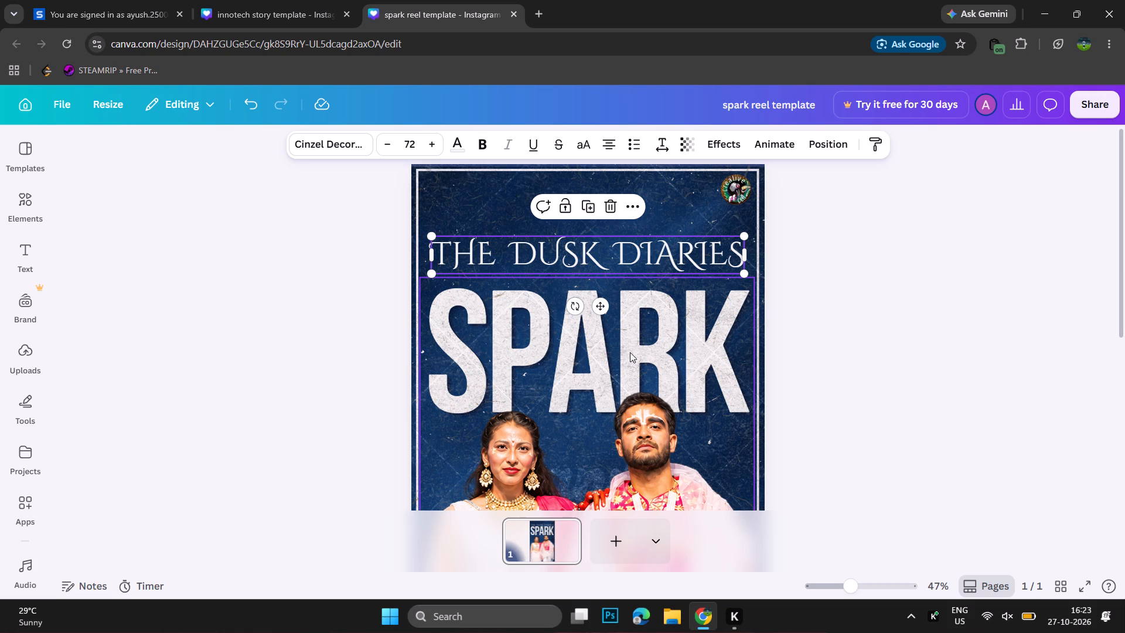
{"action": "scroll", "coordinate": [630, 352], "scroll_direction": "down", "scroll_amount": 7}
{"action": "scroll", "coordinate": [630, 352], "scroll_direction": "up", "scroll_amount": 2}
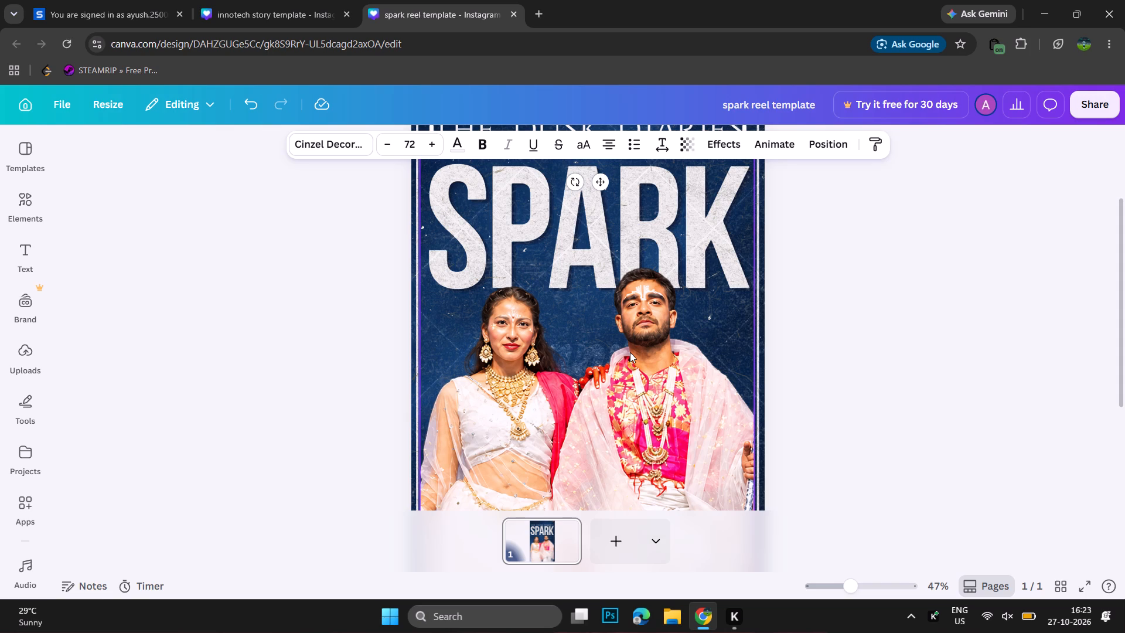
Review the poster's upper part against the couple below, checking the logo, THE DUSK DIARIES title and SPARK lettering.
{"action": "scroll", "coordinate": [630, 352], "scroll_direction": "up", "scroll_amount": 4}
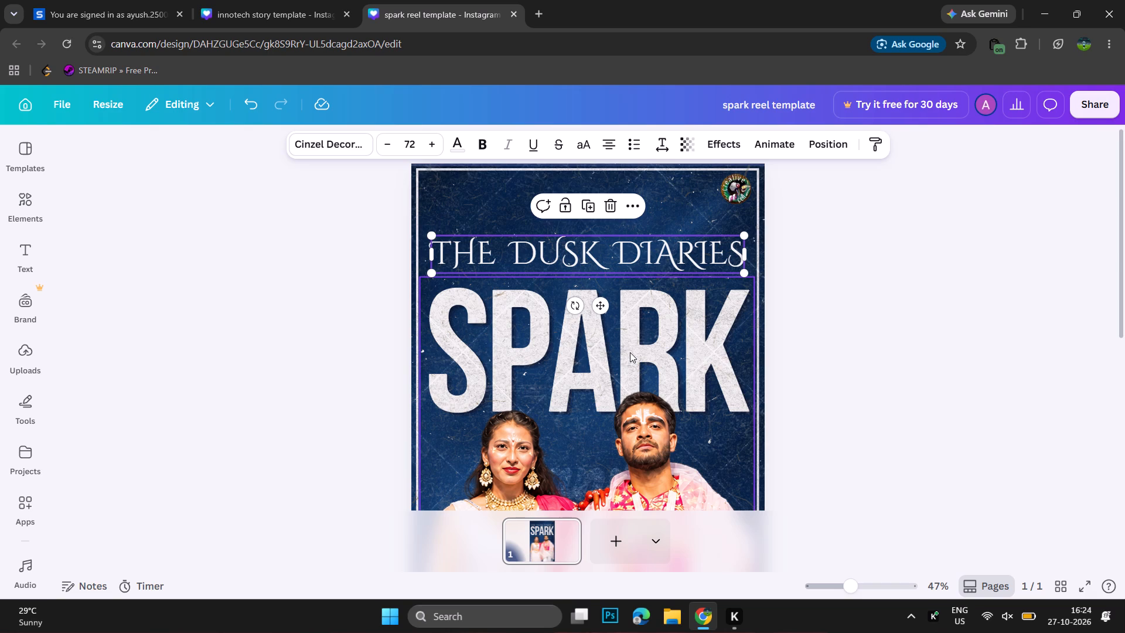
{"action": "scroll", "coordinate": [630, 352], "scroll_direction": "down", "scroll_amount": 4}
{"action": "scroll", "coordinate": [630, 352], "scroll_direction": "up", "scroll_amount": 2}
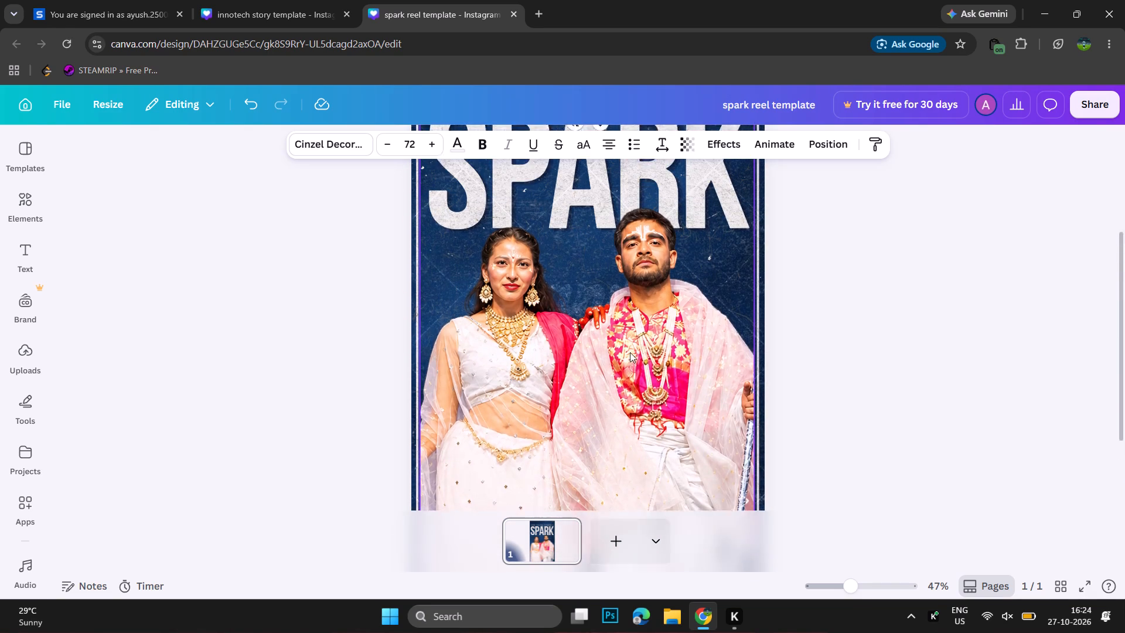
{"action": "scroll", "coordinate": [630, 352], "scroll_direction": "up", "scroll_amount": 2}
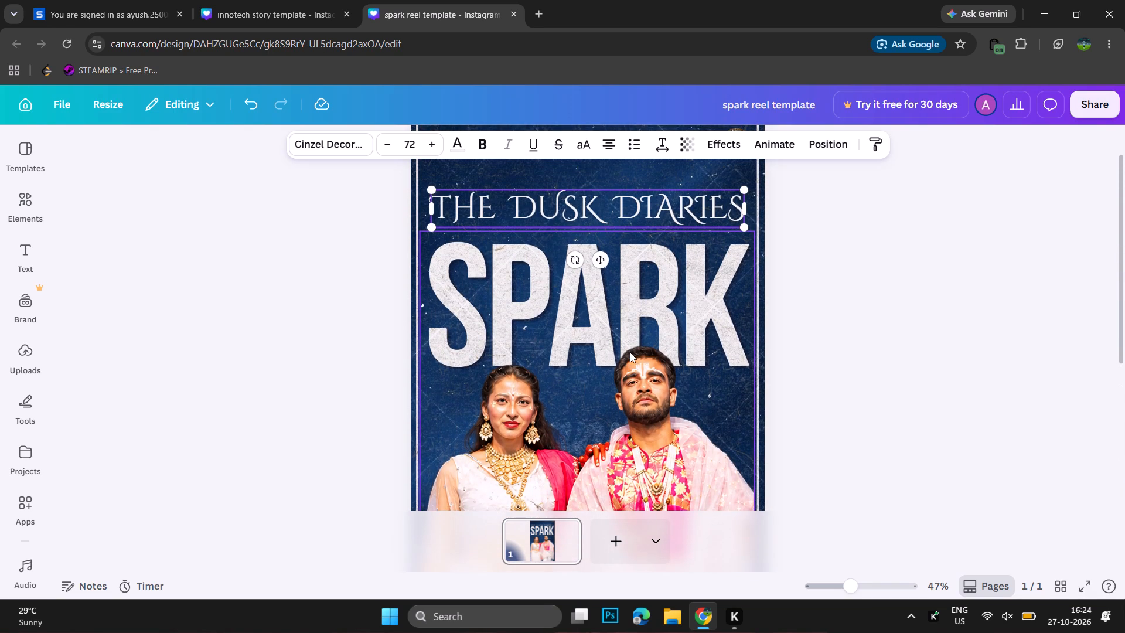
{"action": "scroll", "coordinate": [630, 352], "scroll_direction": "up", "scroll_amount": 2}
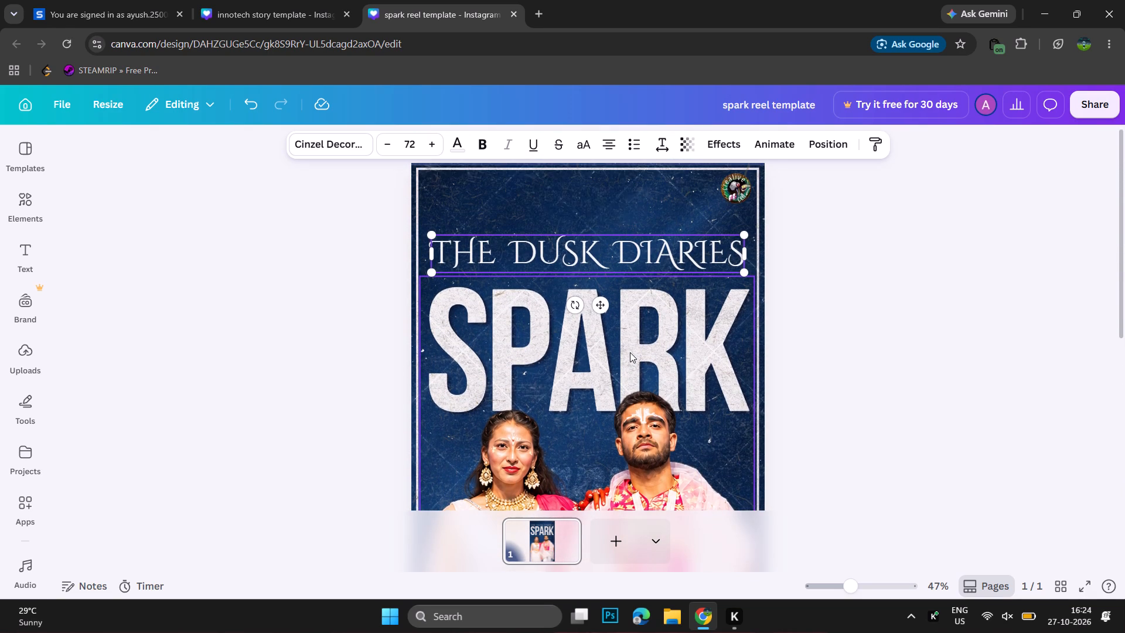
{"action": "scroll", "coordinate": [630, 352], "scroll_direction": "up", "scroll_amount": 1}
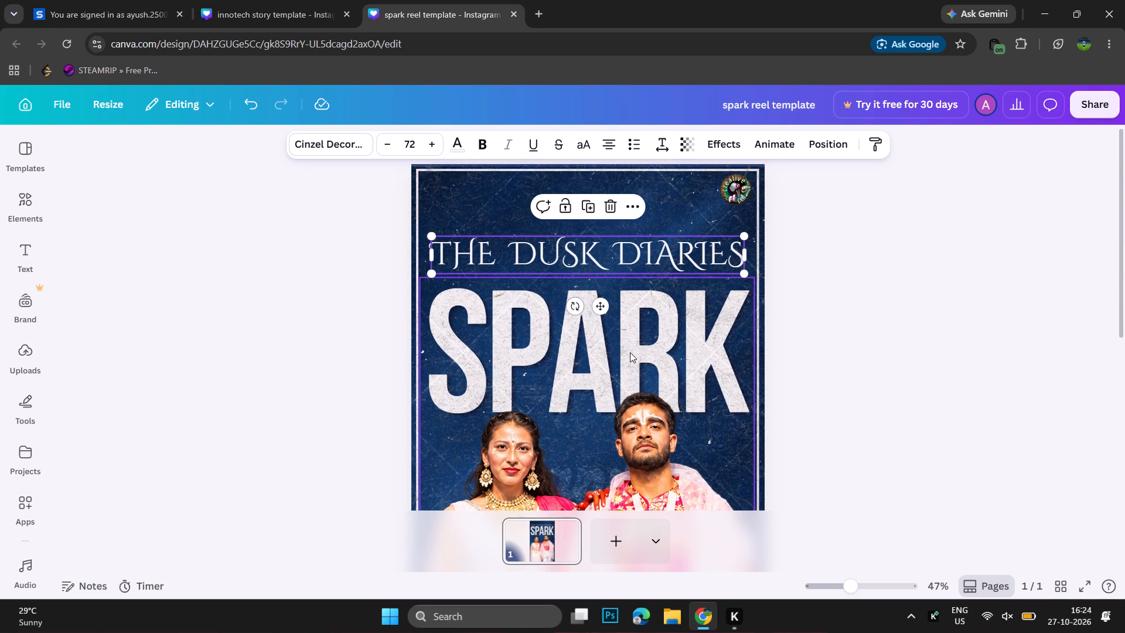
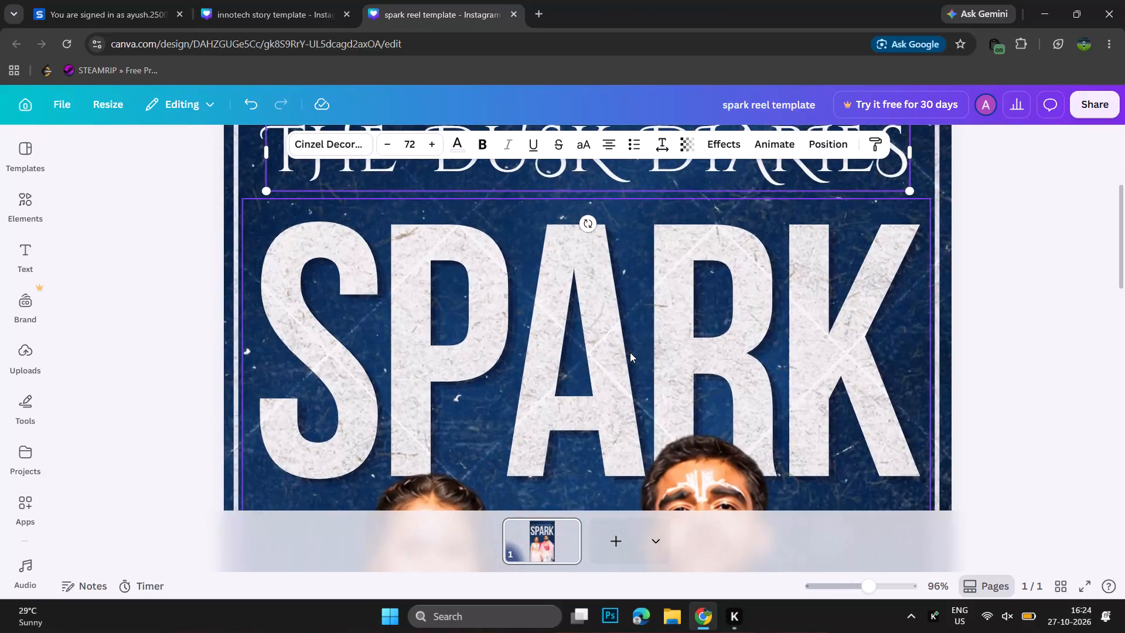
Examine the couple up close, check the blue textured background in the layer list, and review the whole poster.
{"action": "scroll", "coordinate": [630, 352], "scroll_direction": "down", "scroll_amount": 2}
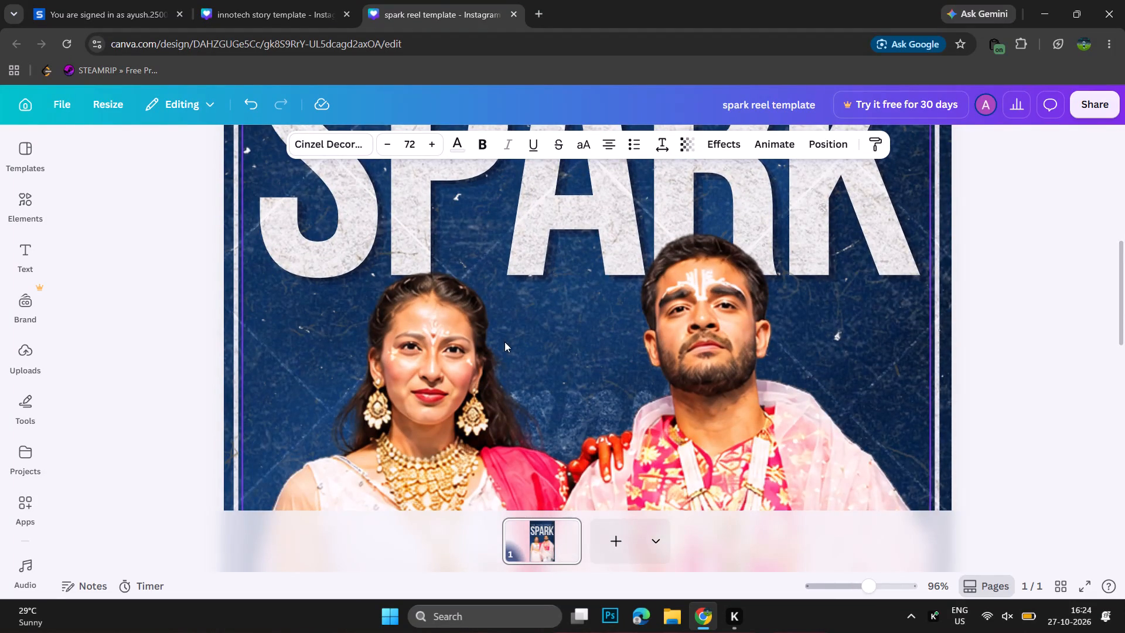
{"action": "scroll", "coordinate": [521, 323], "scroll_direction": "right", "scroll_amount": 1}
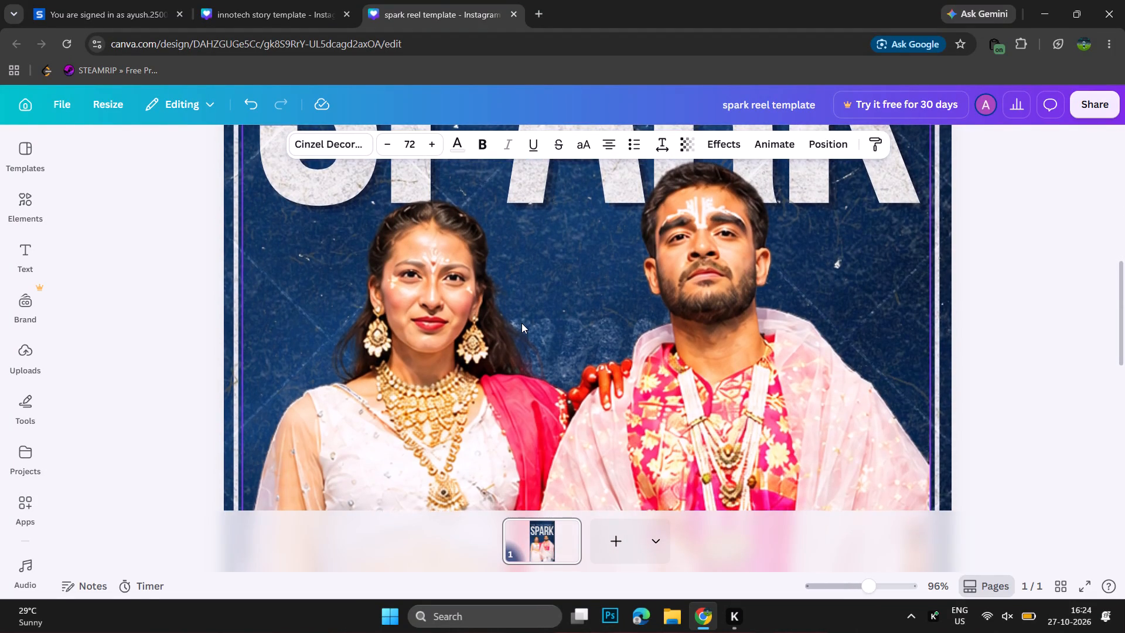
{"action": "scroll", "coordinate": [521, 323], "scroll_direction": "right", "scroll_amount": 1}
{"action": "key", "text": "alt+1"}
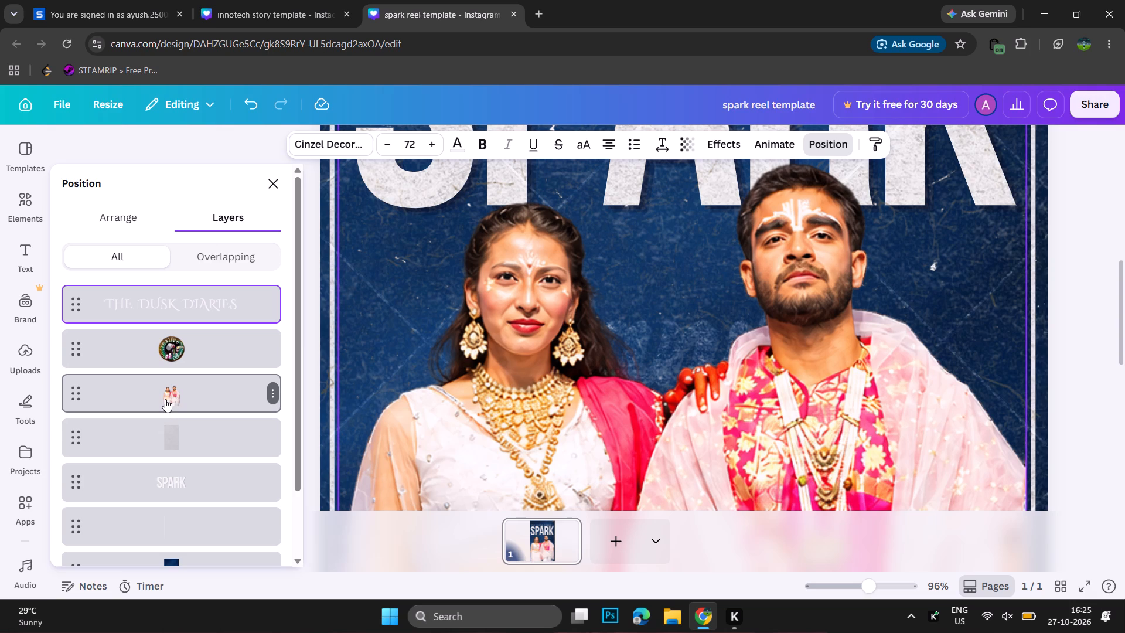
{"action": "scroll", "coordinate": [188, 464], "scroll_direction": "down", "scroll_amount": 1}
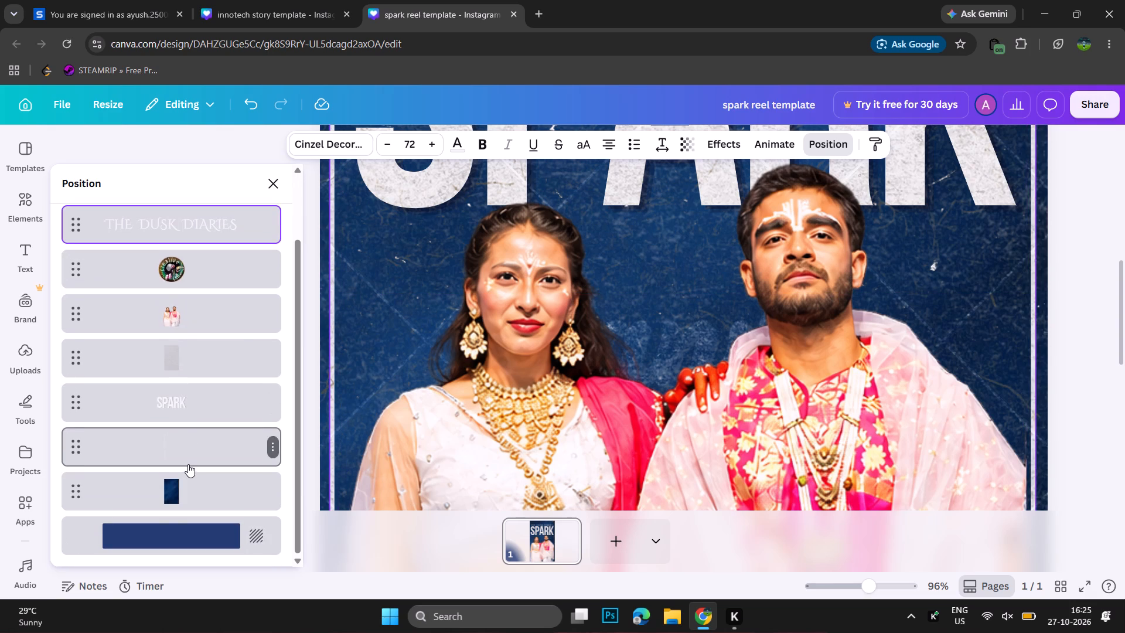
{"action": "left_click", "coordinate": [178, 492]}
{"action": "scroll", "coordinate": [417, 330], "scroll_direction": "up", "scroll_amount": 1}
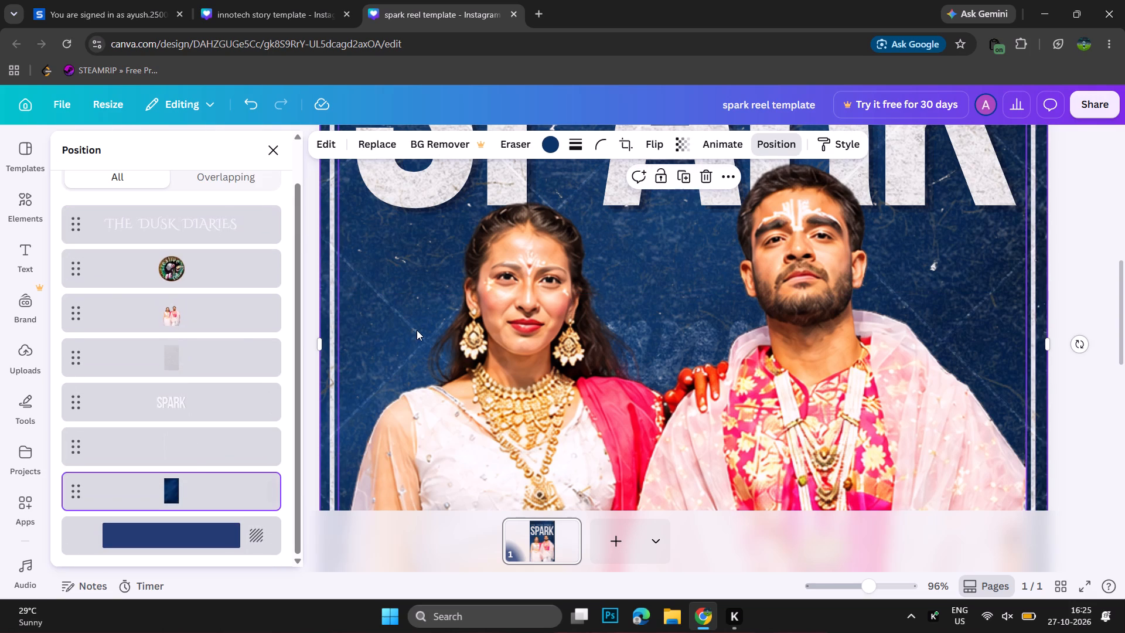
{"action": "scroll", "coordinate": [417, 330], "scroll_direction": "up", "scroll_amount": 2}
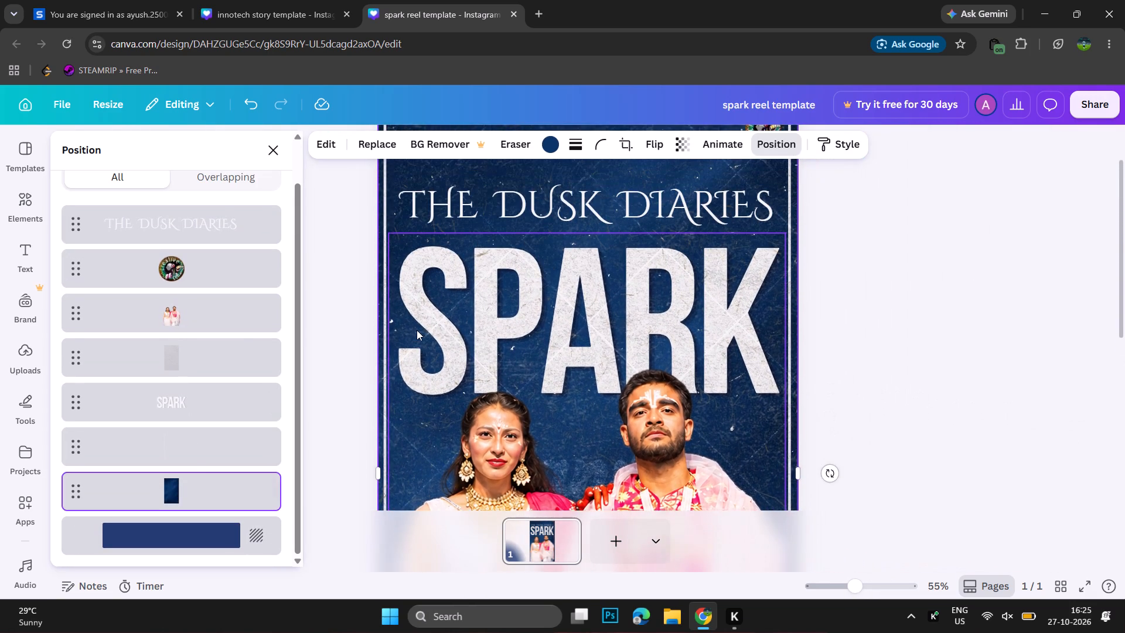
{"action": "scroll", "coordinate": [417, 330], "scroll_direction": "up", "scroll_amount": 1}
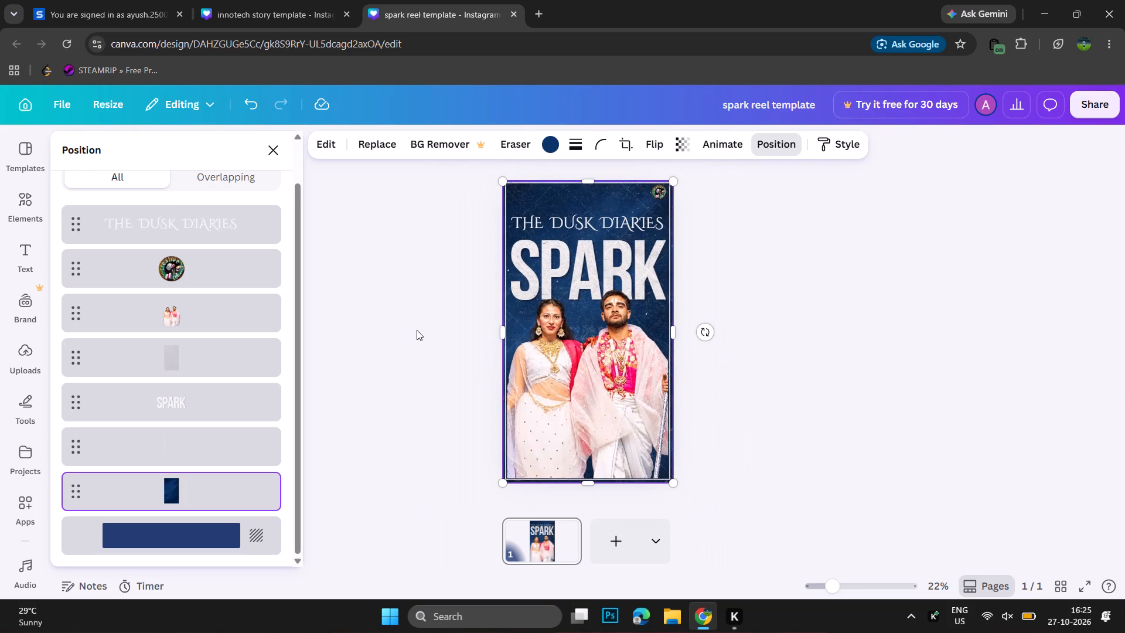
{"action": "left_click", "coordinate": [714, 258]}
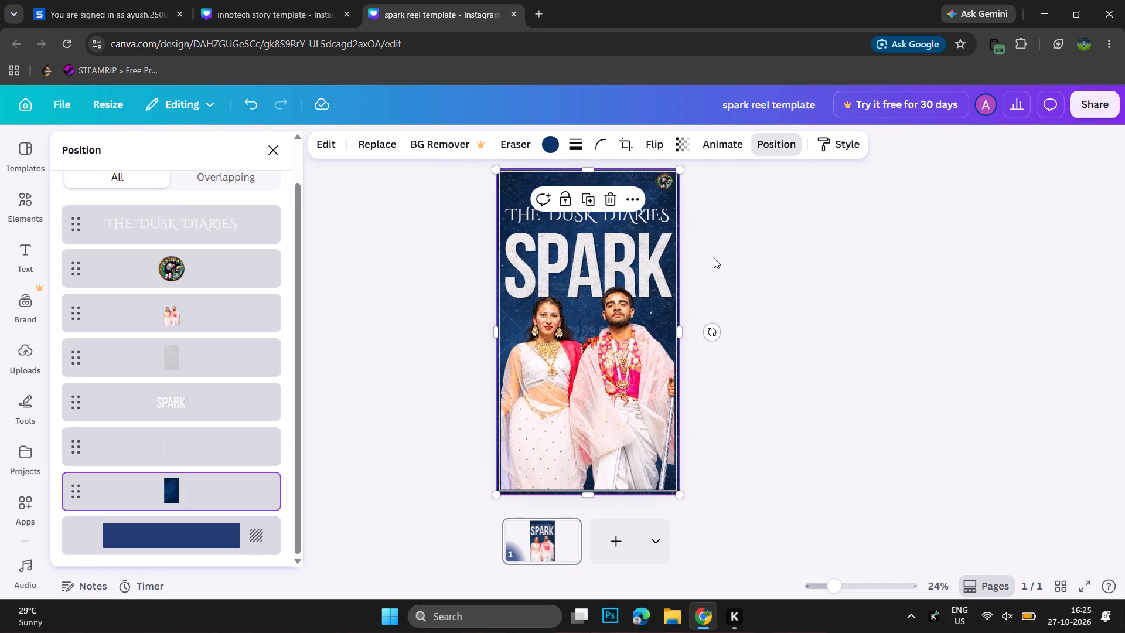
{"action": "left_click", "coordinate": [322, 258]}
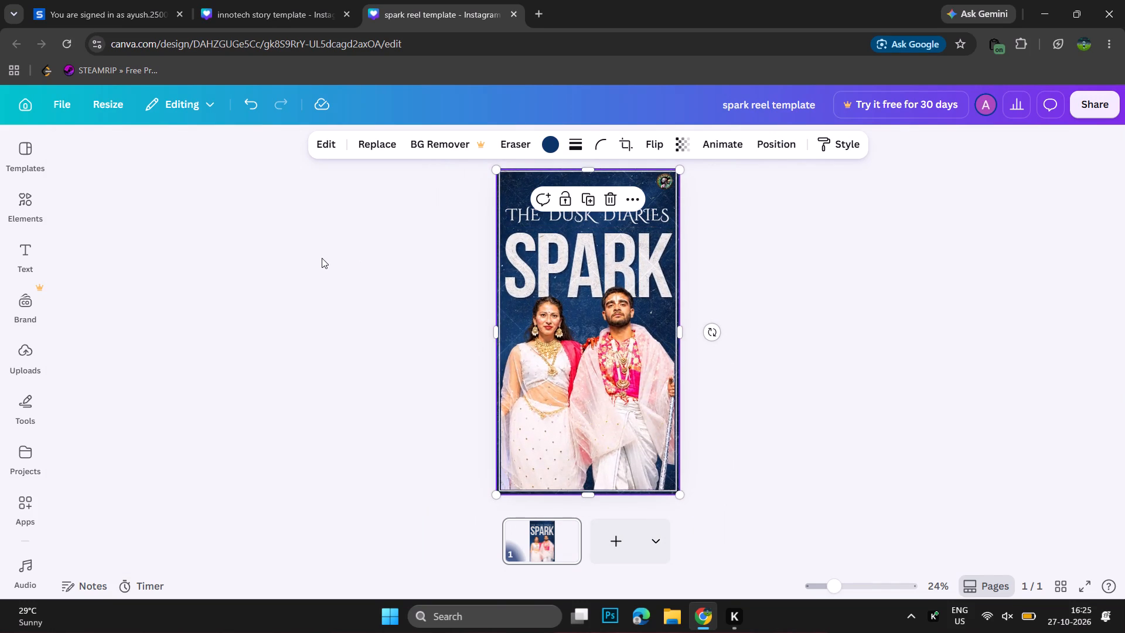
{"action": "key", "text": "Print"}
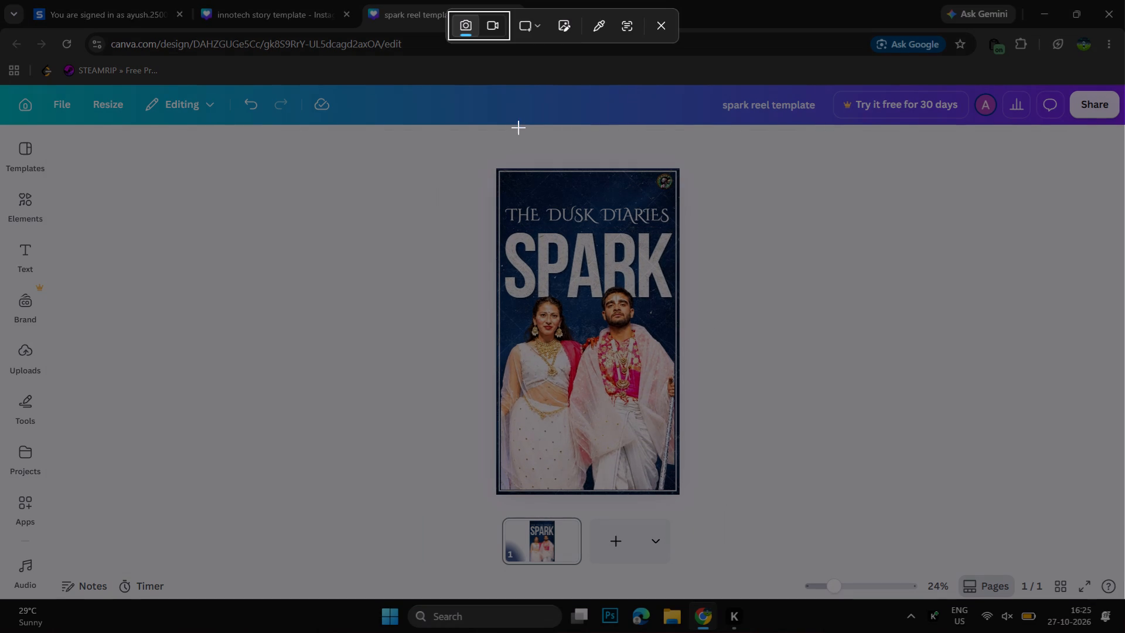
{"action": "left_click_drag", "start_coordinate": [446, 152], "coordinate": [729, 471]}
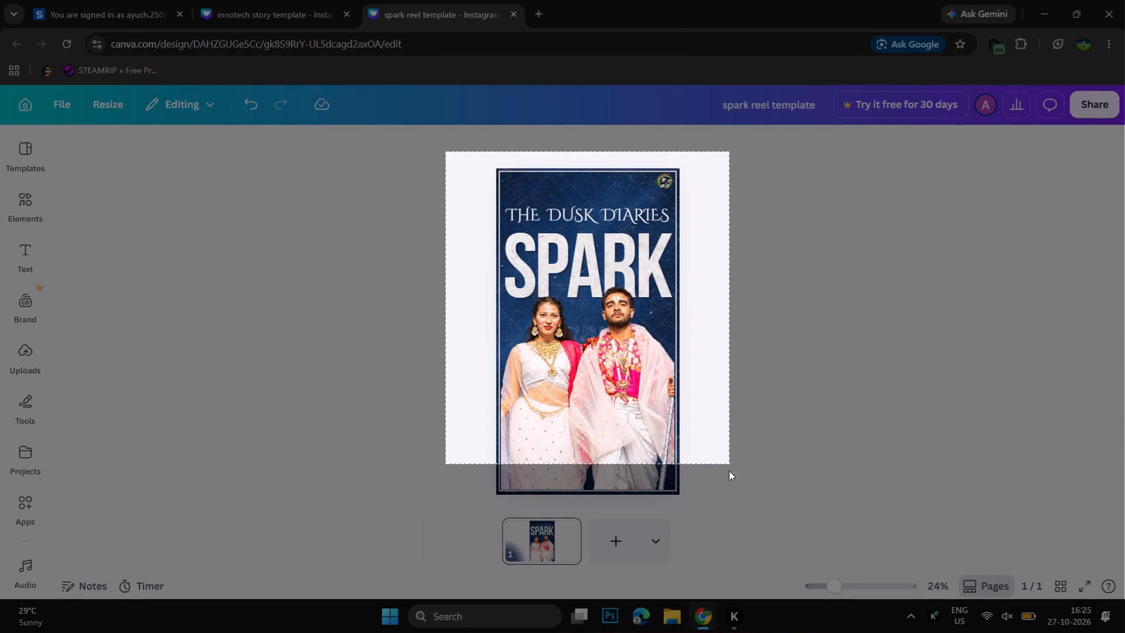
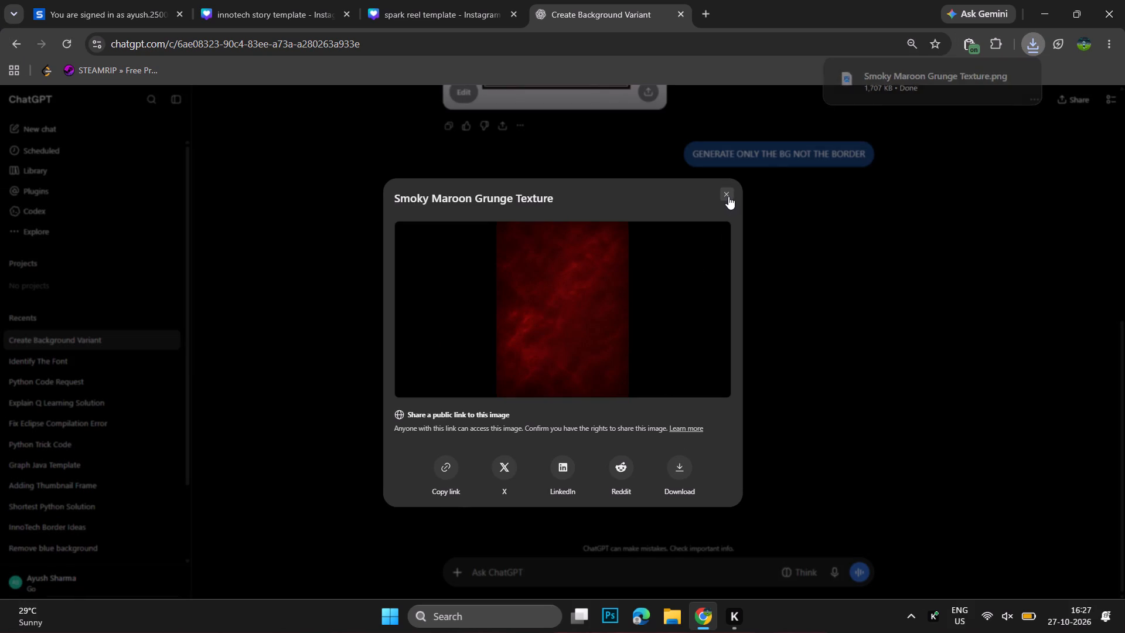
Back in Canva, copy all elements of the red SPARK poster onto a new second page.
{"action": "left_click", "coordinate": [492, 0]}
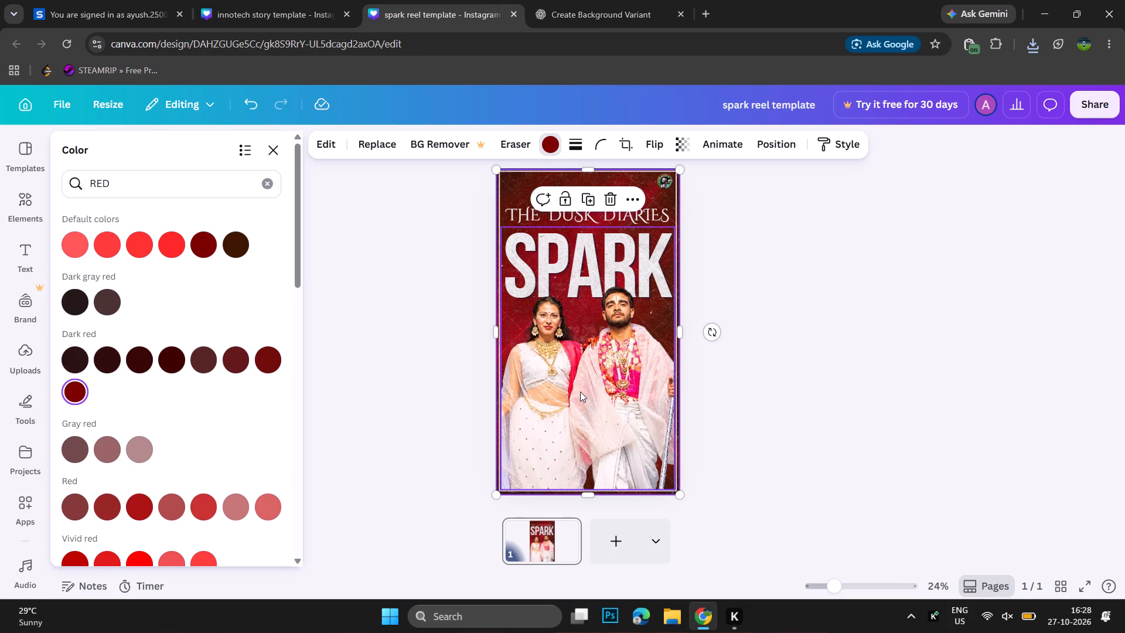
{"action": "left_click_drag", "start_coordinate": [409, 169], "coordinate": [676, 366]}
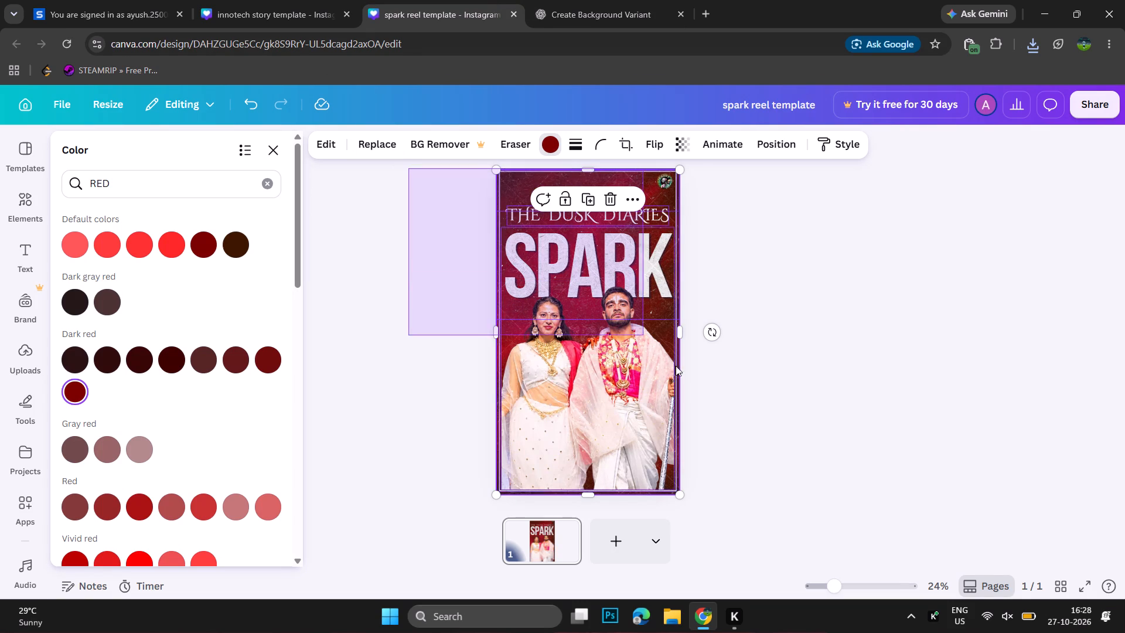
{"action": "left_click_drag", "start_coordinate": [676, 366], "coordinate": [700, 503]}
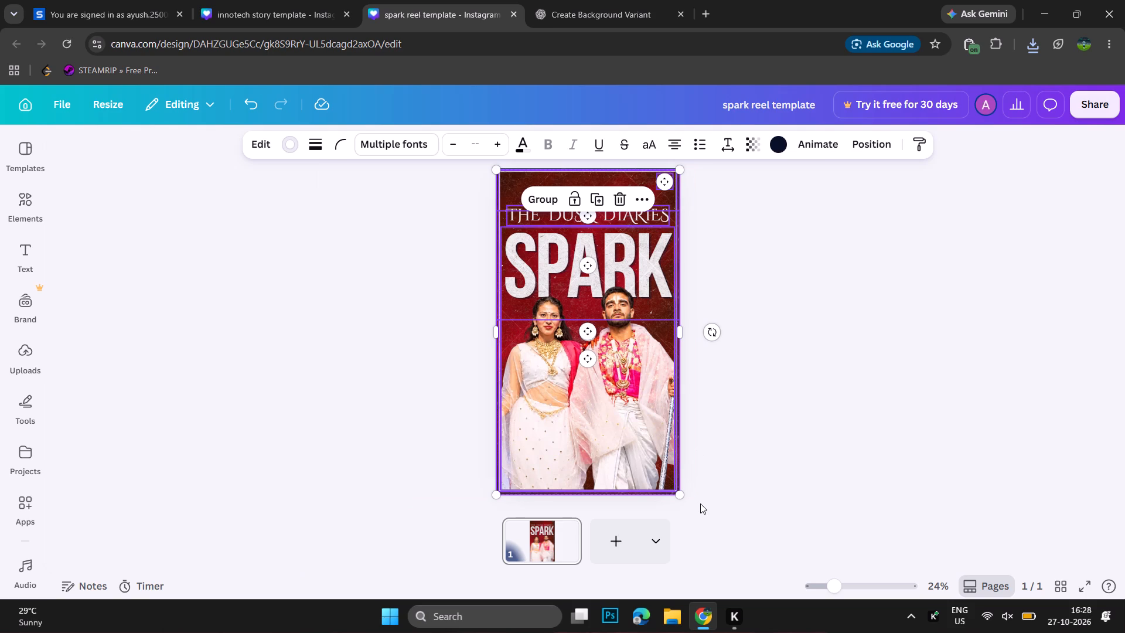
{"action": "key", "text": "ctrl+c"}
{"action": "left_click", "coordinate": [618, 541]}
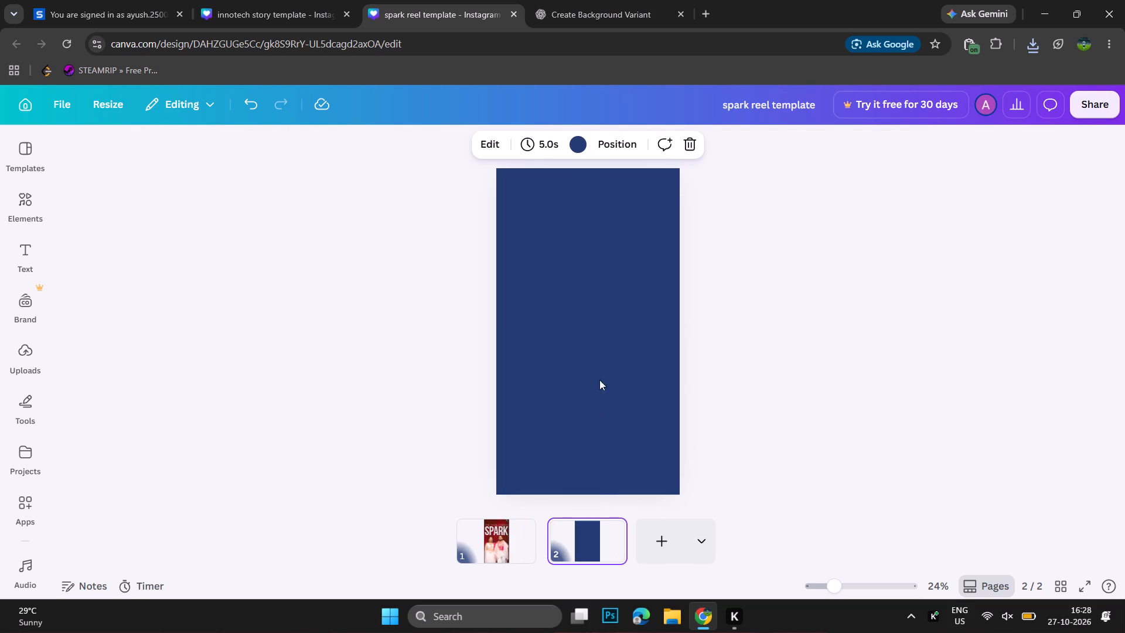
{"action": "key", "text": "ctrl+v"}
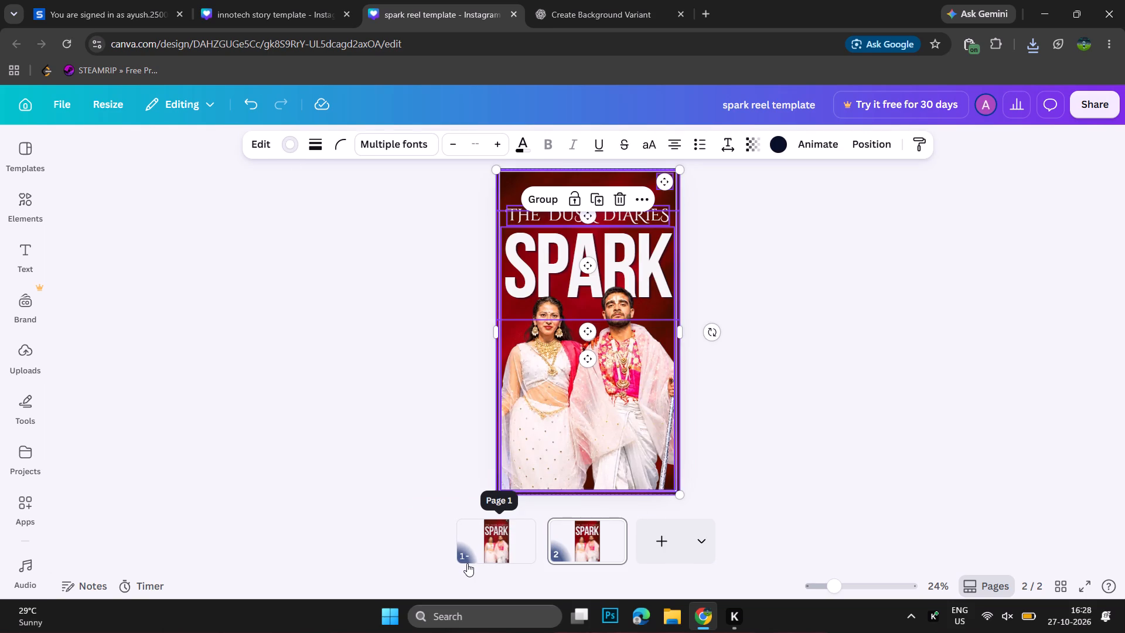
On page 1, recolour the red background image layer with the blue from the design's own colours.
{"action": "left_click", "coordinate": [470, 533]}
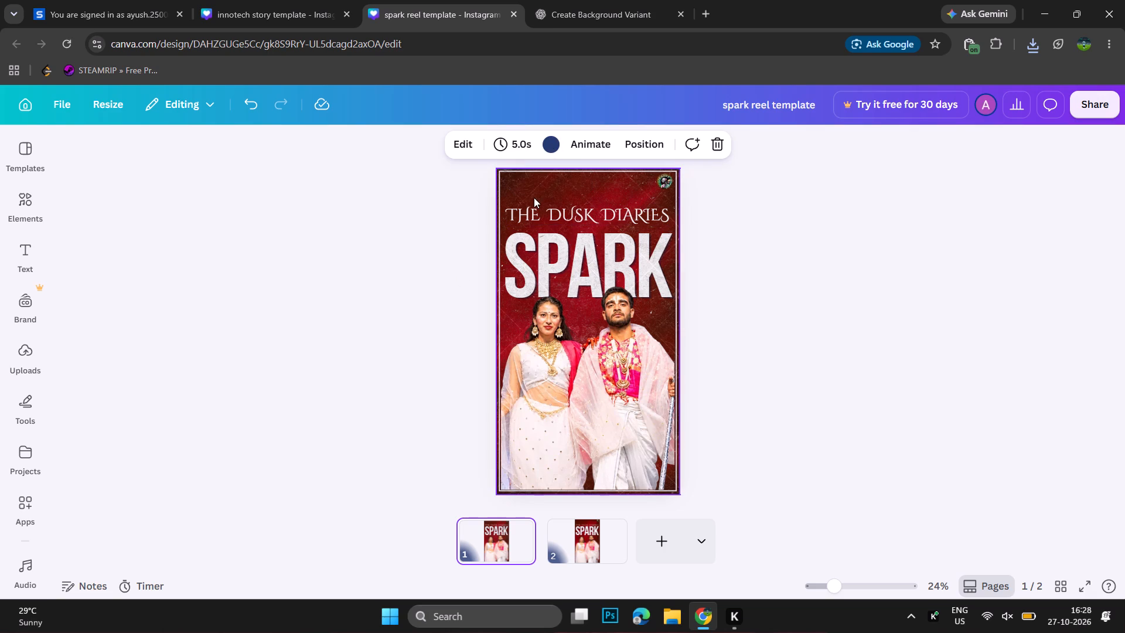
{"action": "key", "text": "alt+1"}
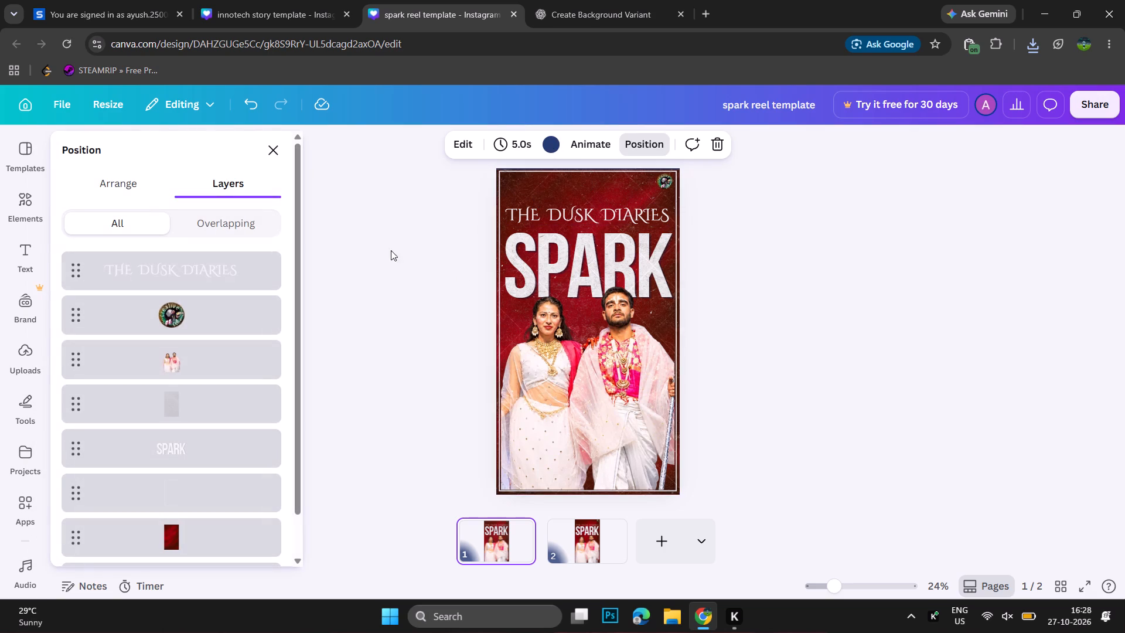
{"action": "left_click", "coordinate": [169, 541]}
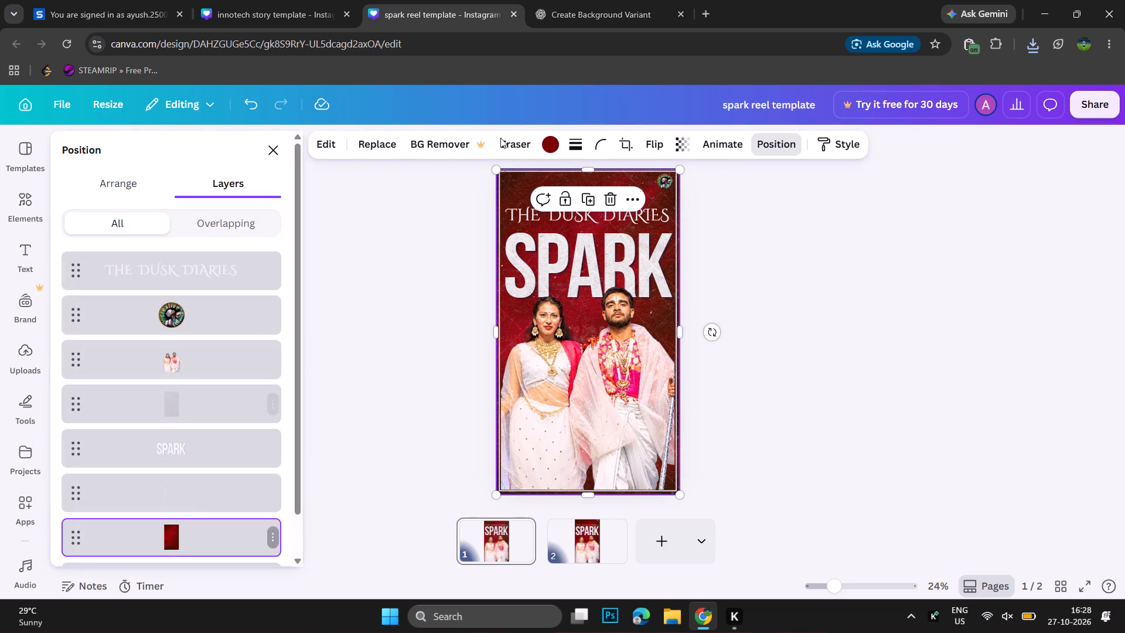
{"action": "left_click", "coordinate": [549, 142]}
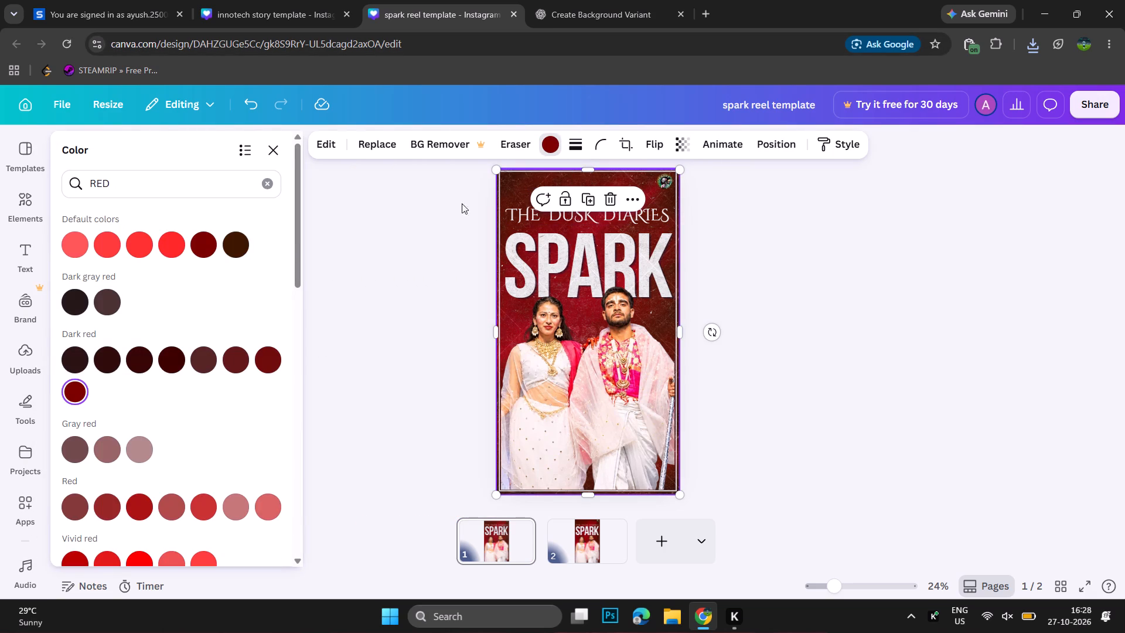
{"action": "scroll", "coordinate": [181, 268], "scroll_direction": "up", "scroll_amount": 2}
{"action": "left_click", "coordinate": [267, 182]}
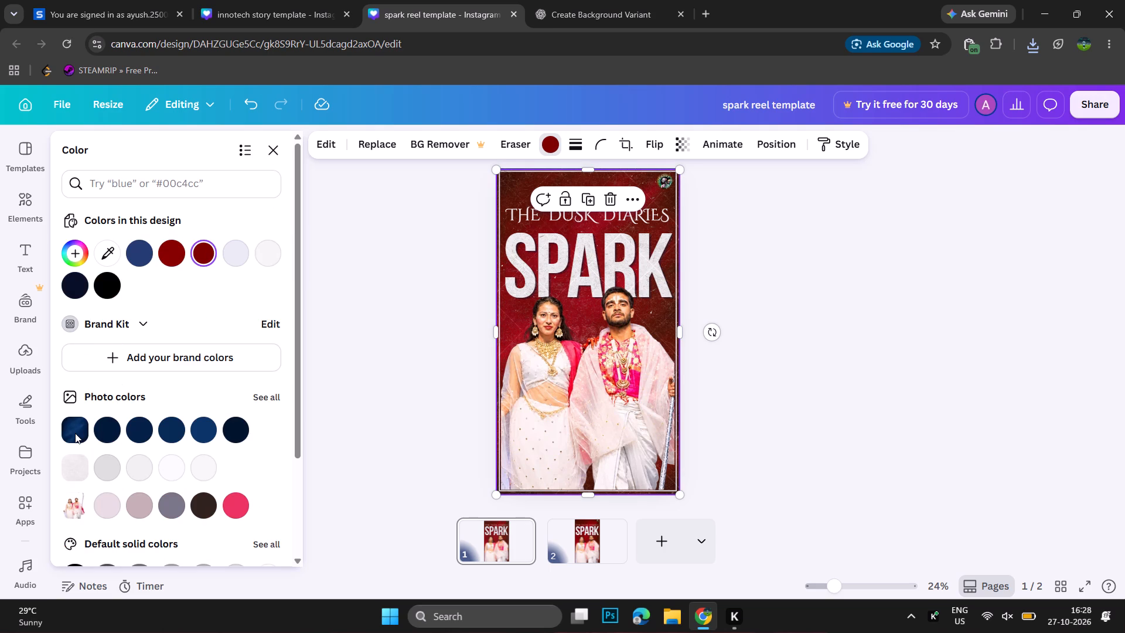
{"action": "left_click", "coordinate": [75, 433]}
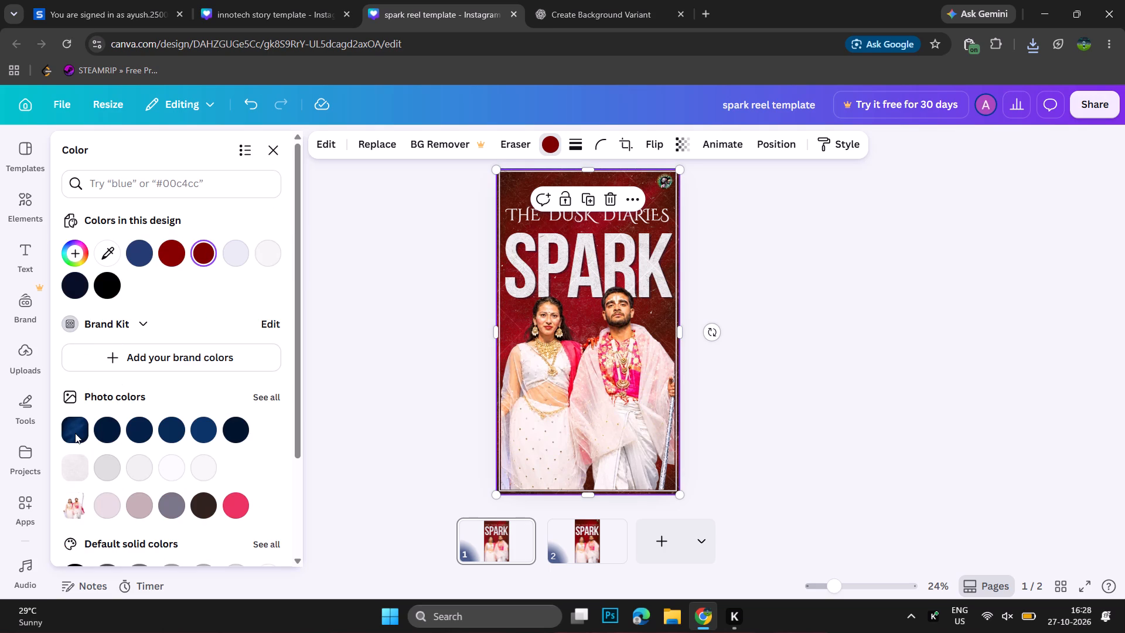
{"action": "left_click", "coordinate": [75, 433]}
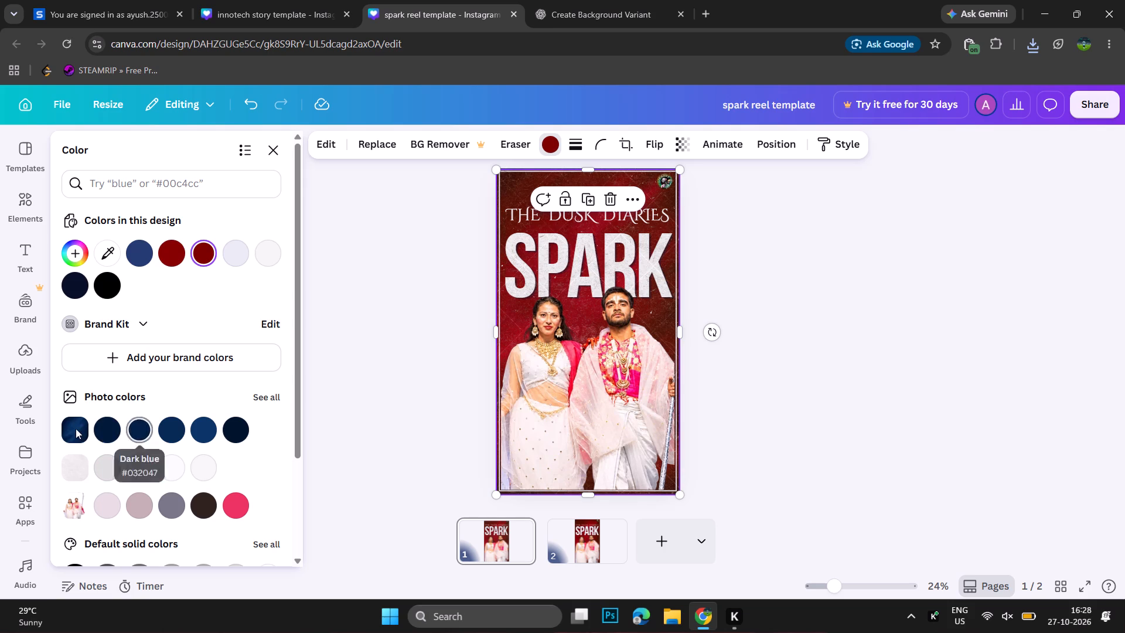
{"action": "left_click", "coordinate": [69, 431]}
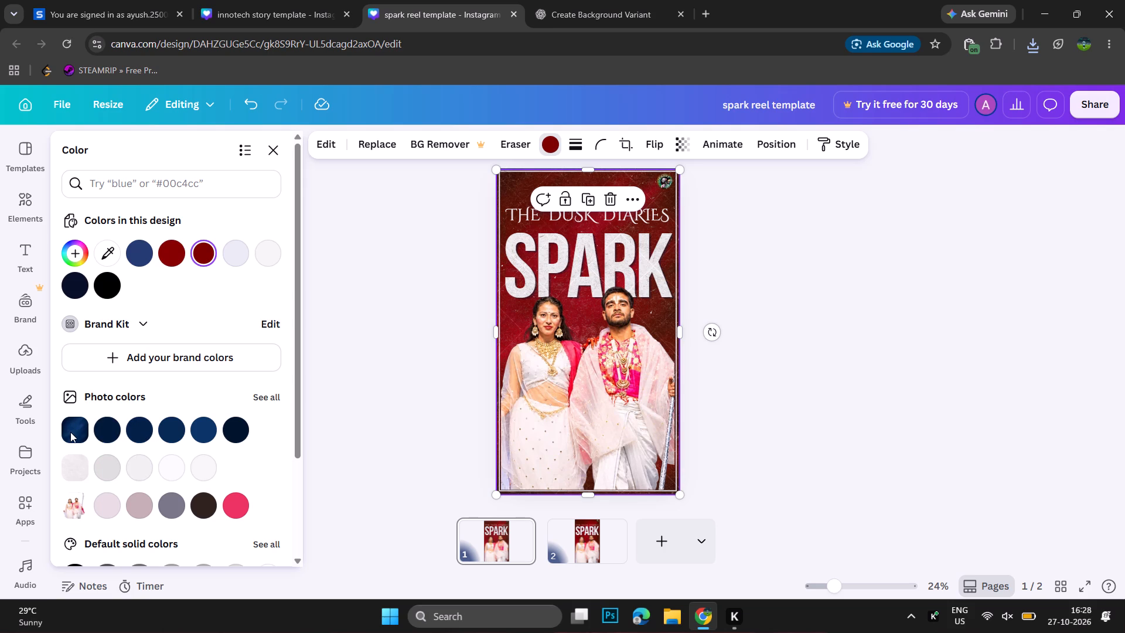
{"action": "left_click", "coordinate": [135, 257]}
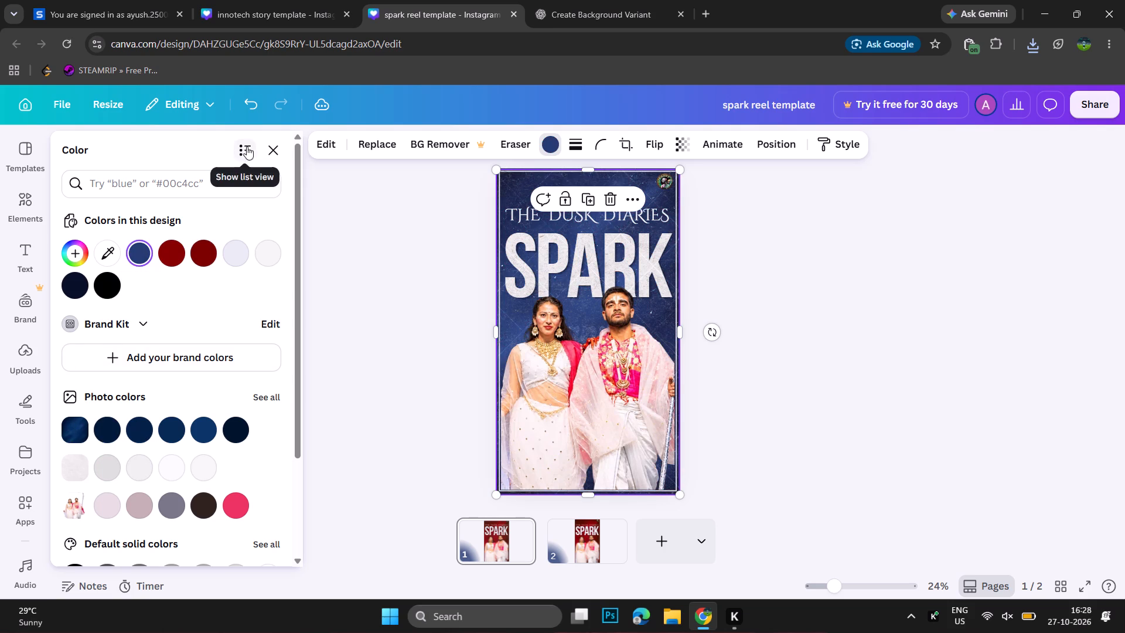
{"action": "left_click", "coordinate": [267, 150]}
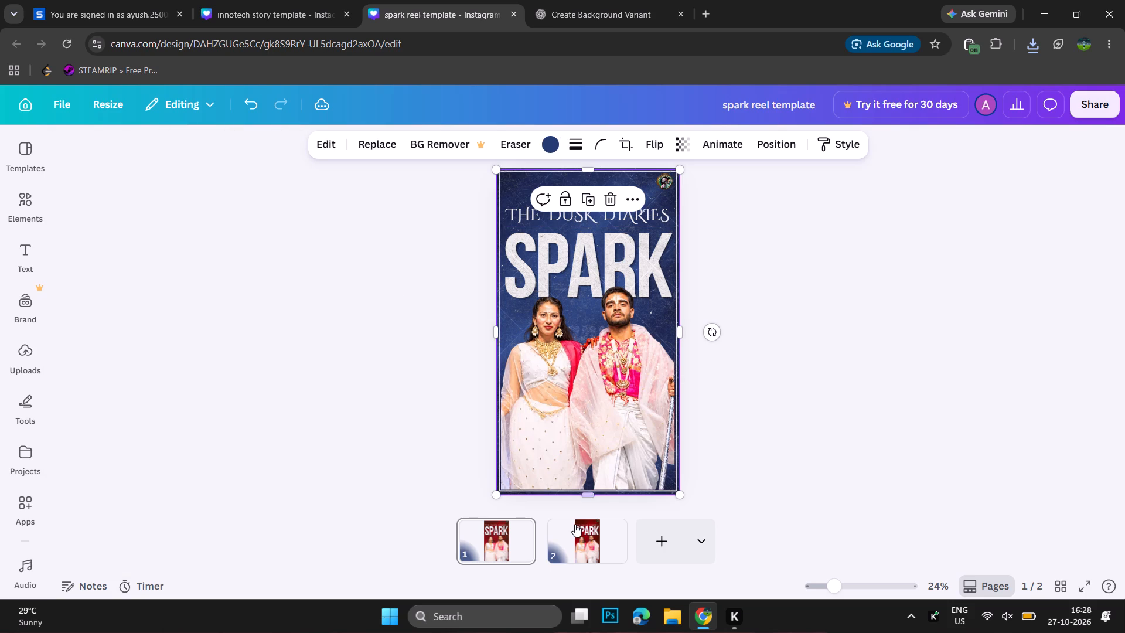
Upload the Smoky Maroon Grunge Texture image from Downloads and add it to page 2.
{"action": "left_click", "coordinate": [589, 540]}
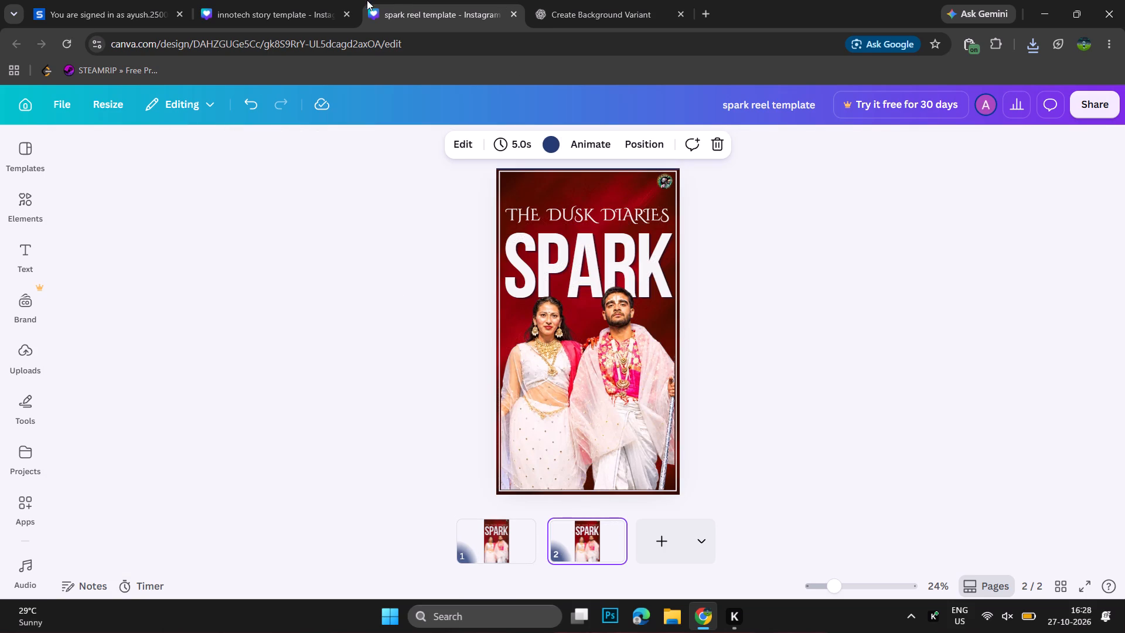
{"action": "left_click", "coordinate": [561, 1]}
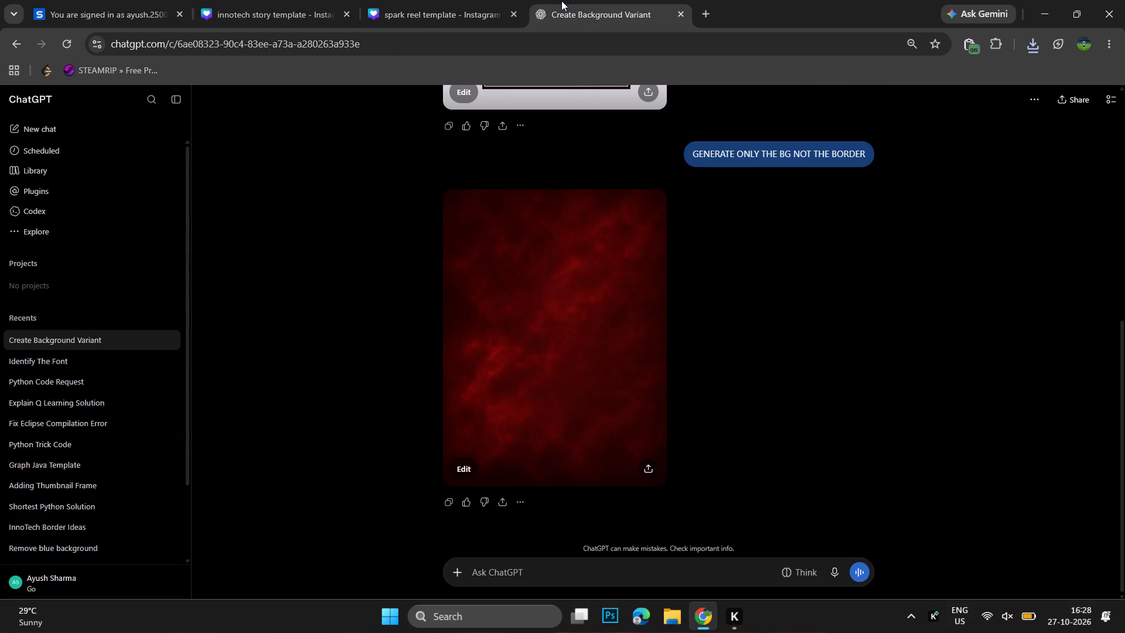
{"action": "left_click", "coordinate": [463, 0]}
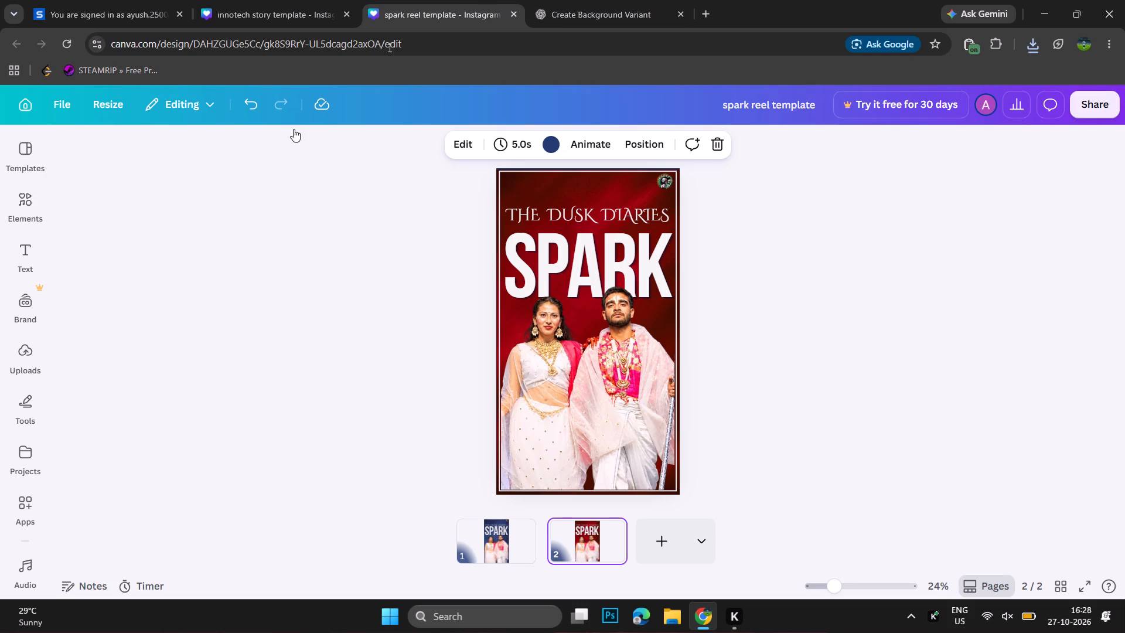
{"action": "left_click", "coordinate": [28, 344]}
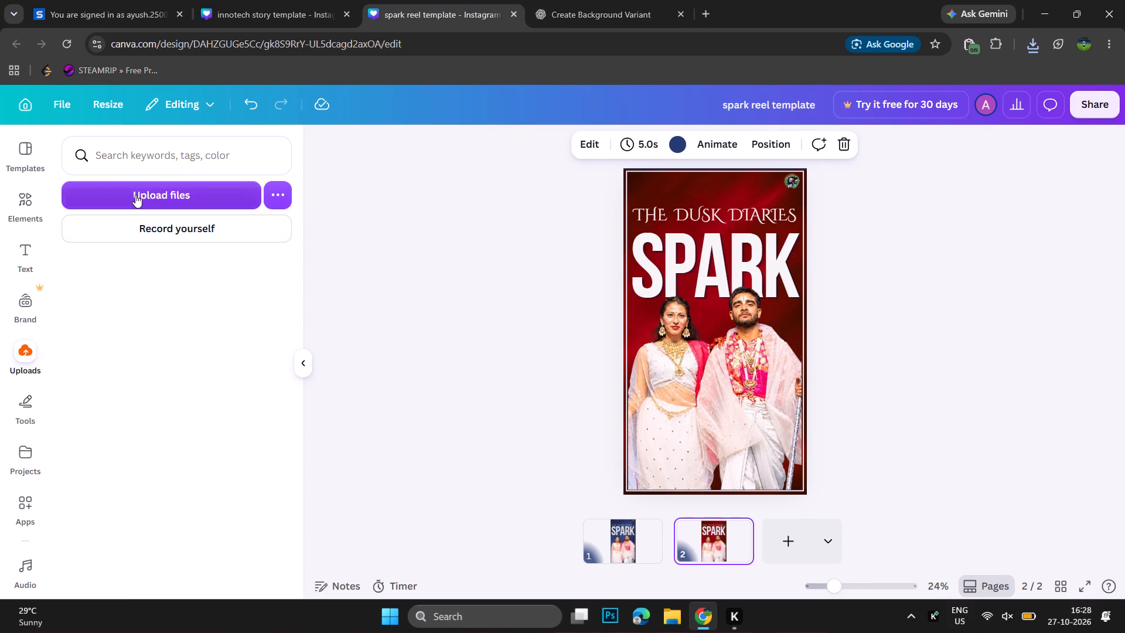
{"action": "left_click", "coordinate": [139, 192]}
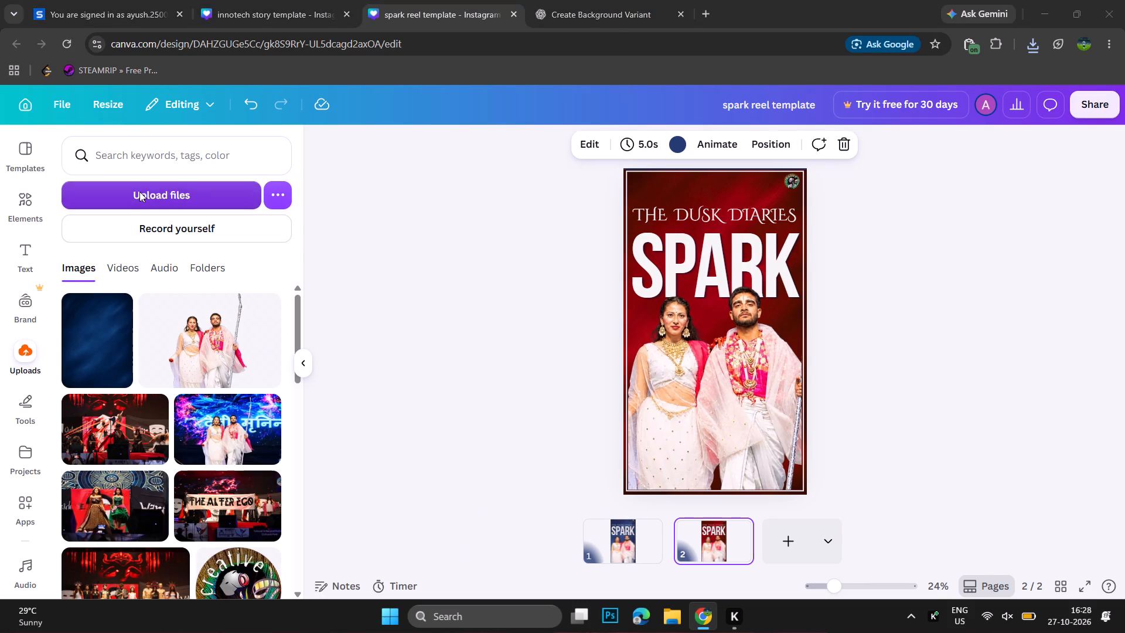
{"action": "left_click", "coordinate": [201, 192]}
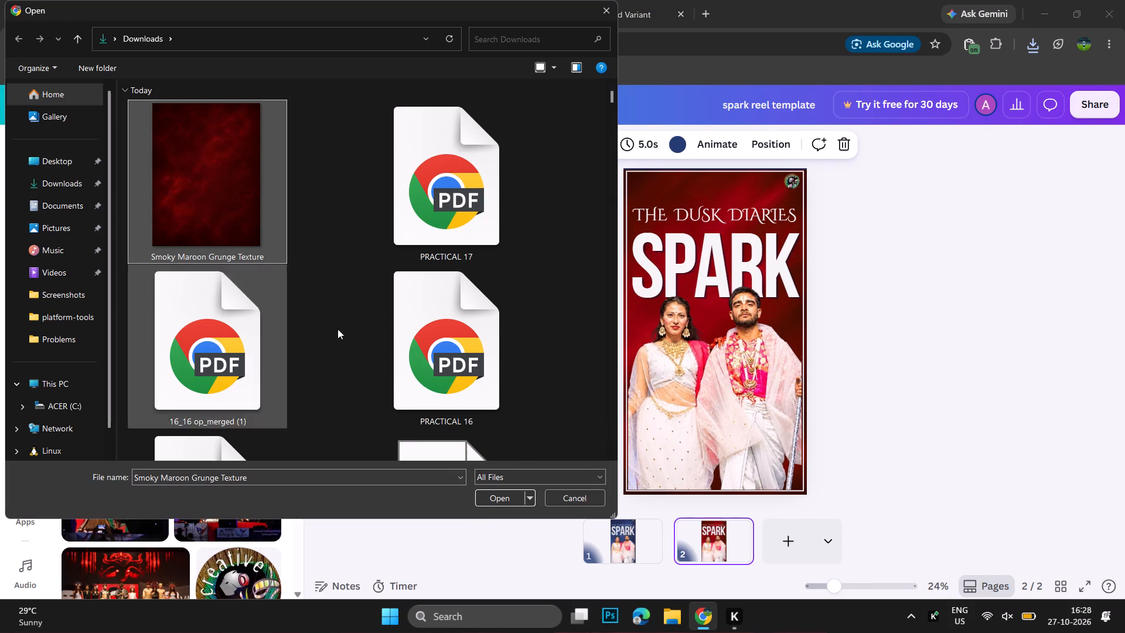
{"action": "left_click", "coordinate": [489, 495]}
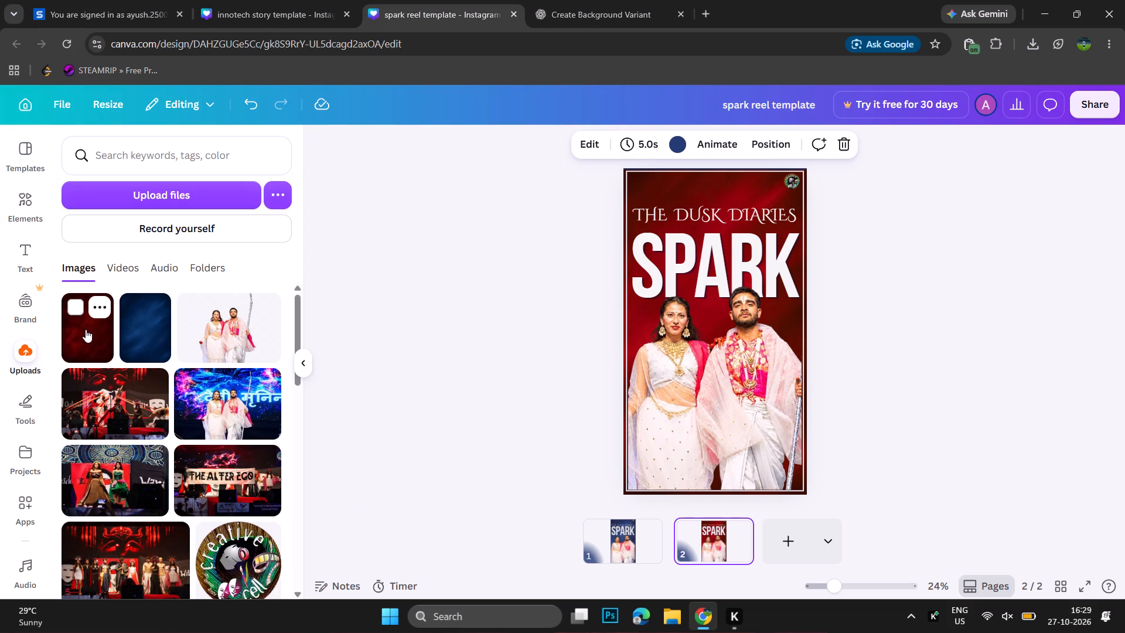
{"action": "left_click", "coordinate": [86, 329]}
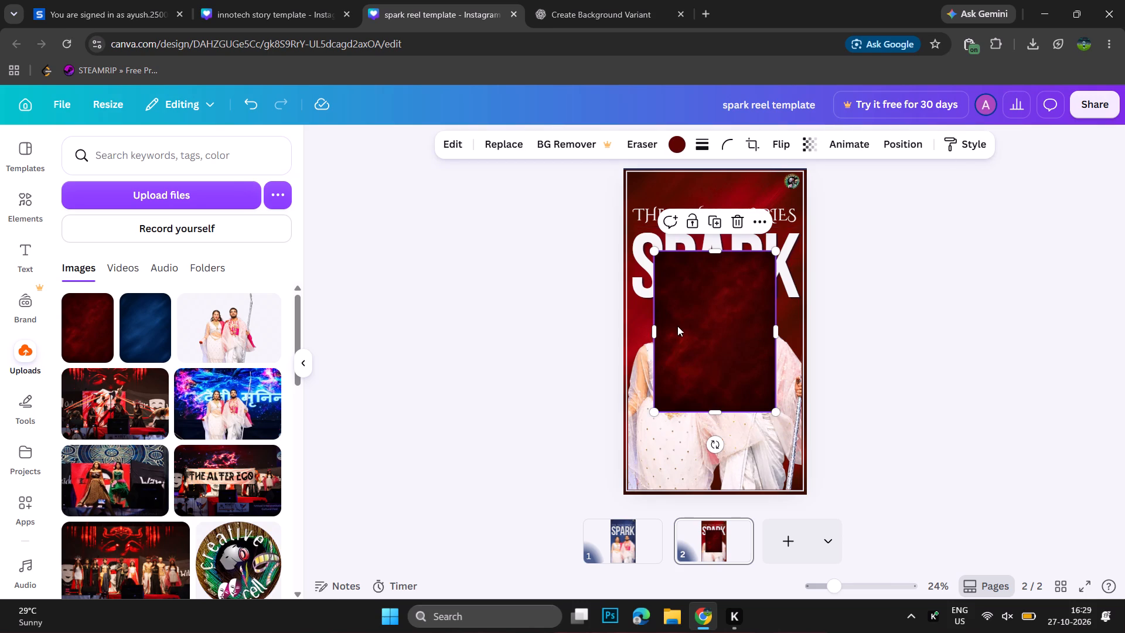
Delete the old red background image layer from page 2.
{"action": "key", "text": "alt+1"}
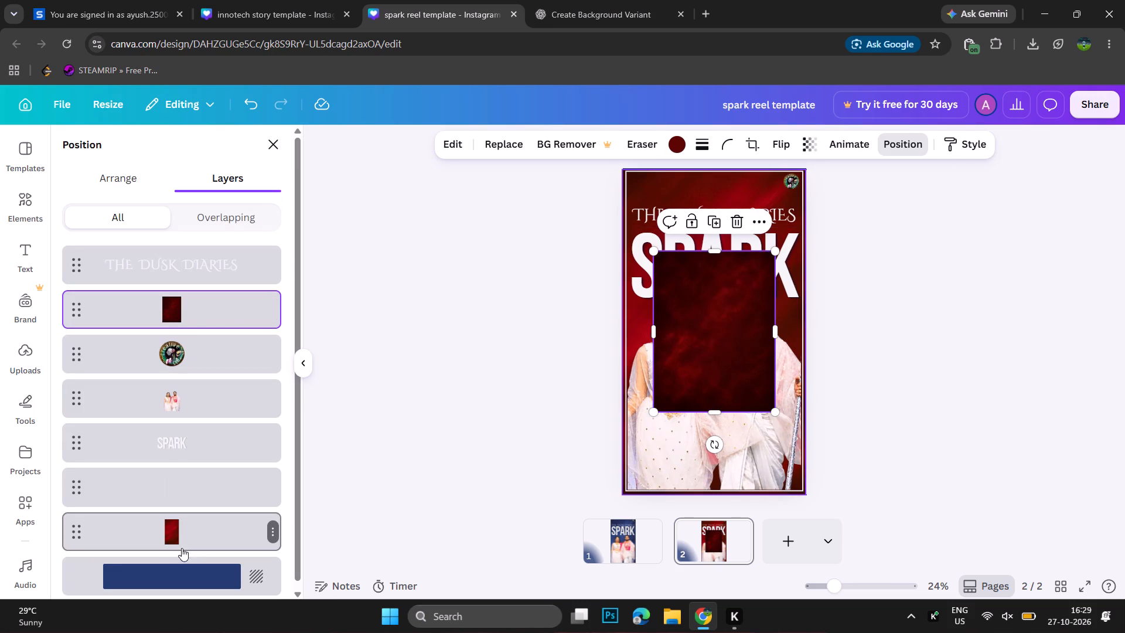
{"action": "left_click", "coordinate": [199, 529]}
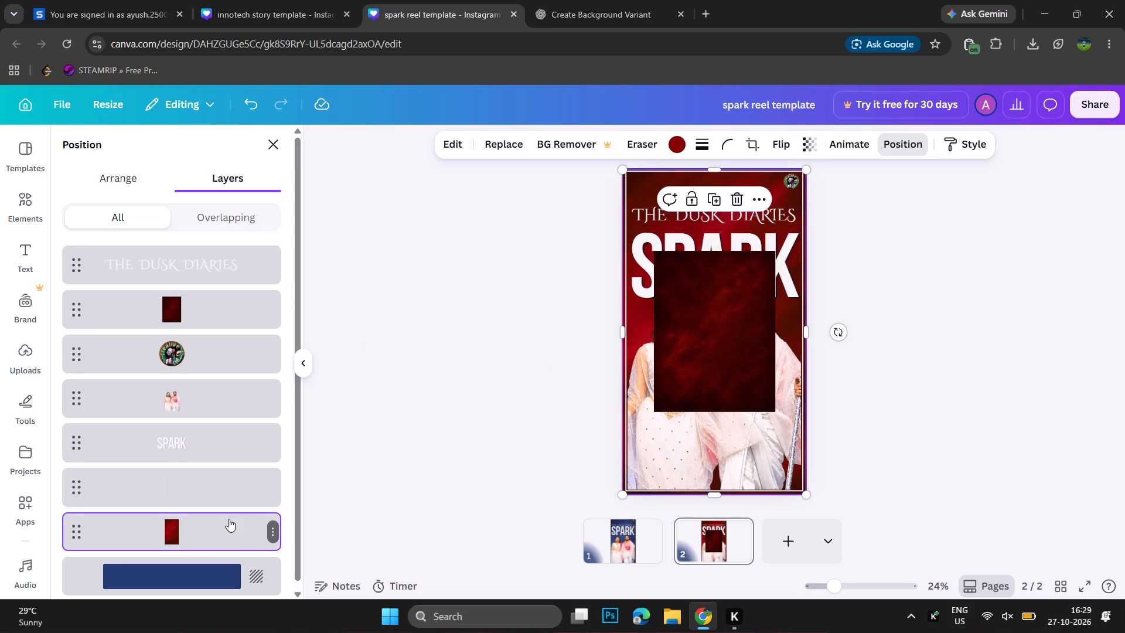
{"action": "key", "text": "Delete"}
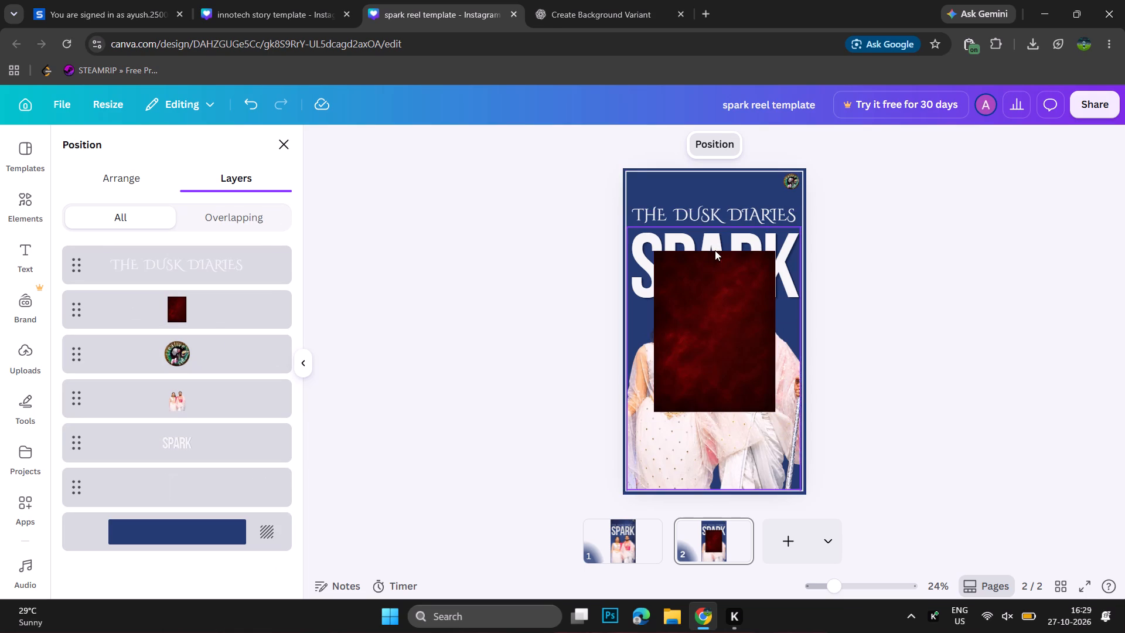
Stretch the new maroon texture image to cover all of page 2, 1,080 wide by 1,920 high.
{"action": "left_click", "coordinate": [683, 295]}
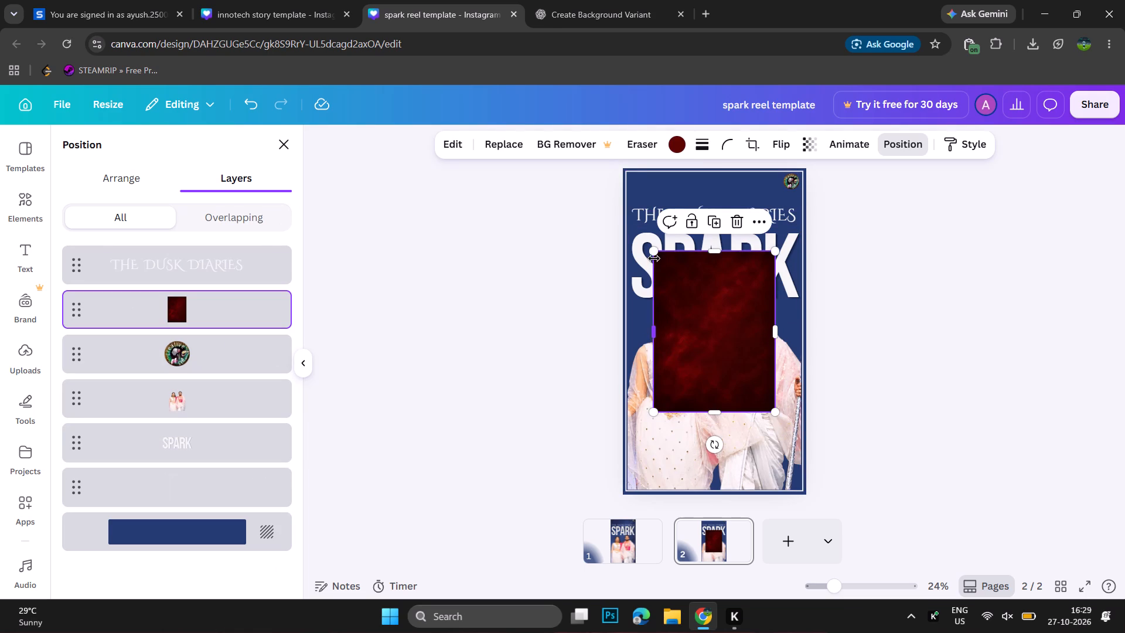
{"action": "left_click_drag", "start_coordinate": [721, 252], "coordinate": [721, 248]}
{"action": "left_click_drag", "start_coordinate": [721, 248], "coordinate": [721, 174]}
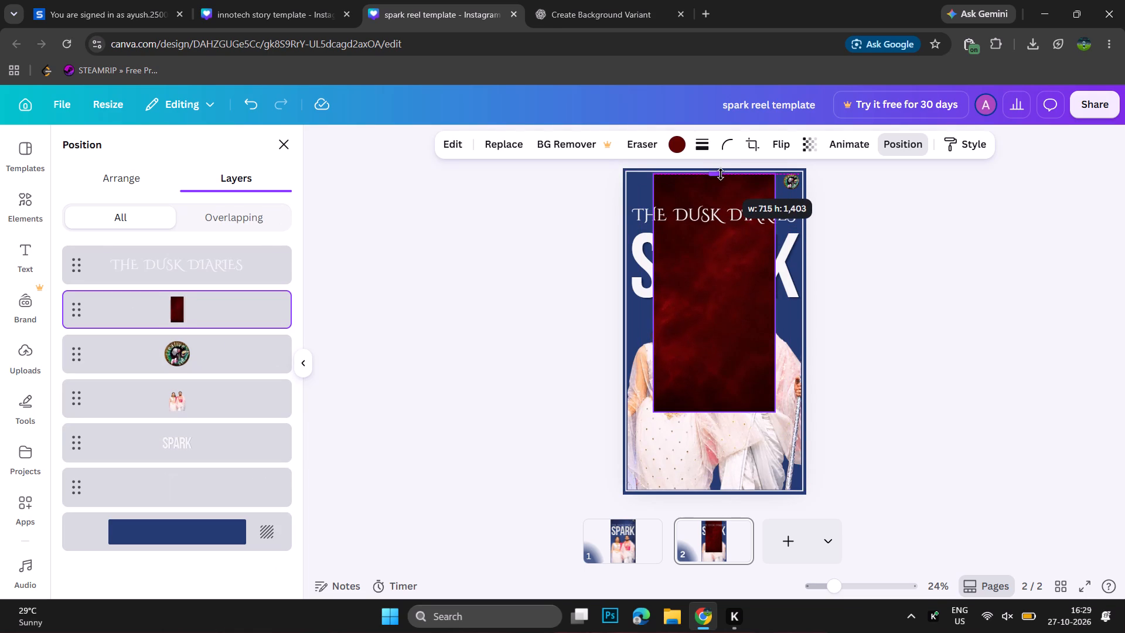
{"action": "left_click_drag", "start_coordinate": [721, 174], "coordinate": [724, 169]}
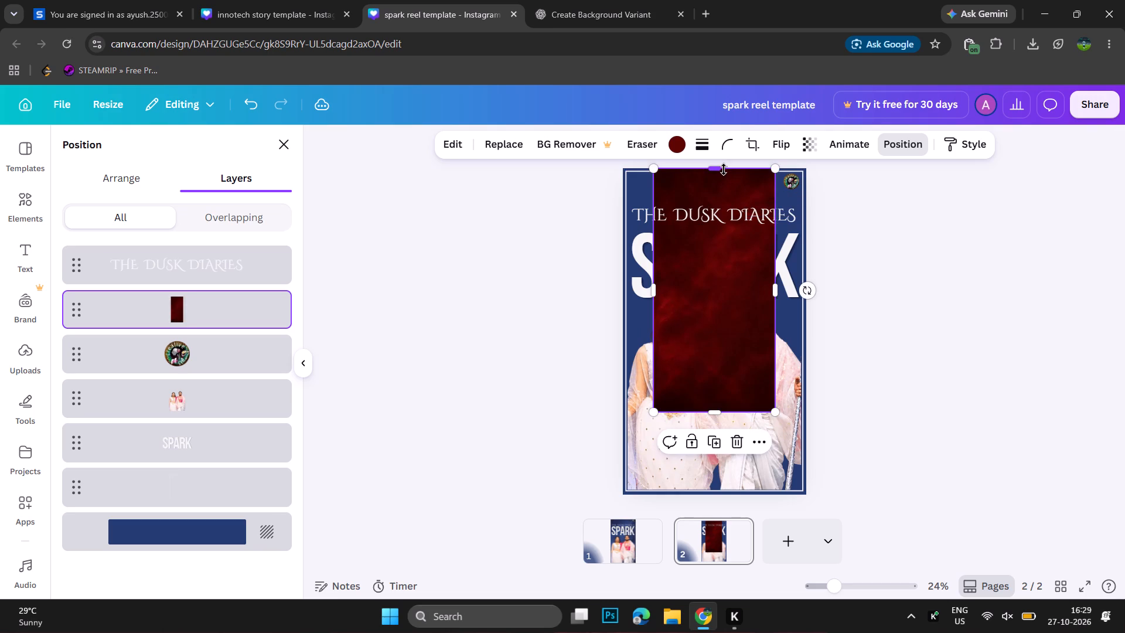
{"action": "left_click_drag", "start_coordinate": [717, 416], "coordinate": [734, 495]}
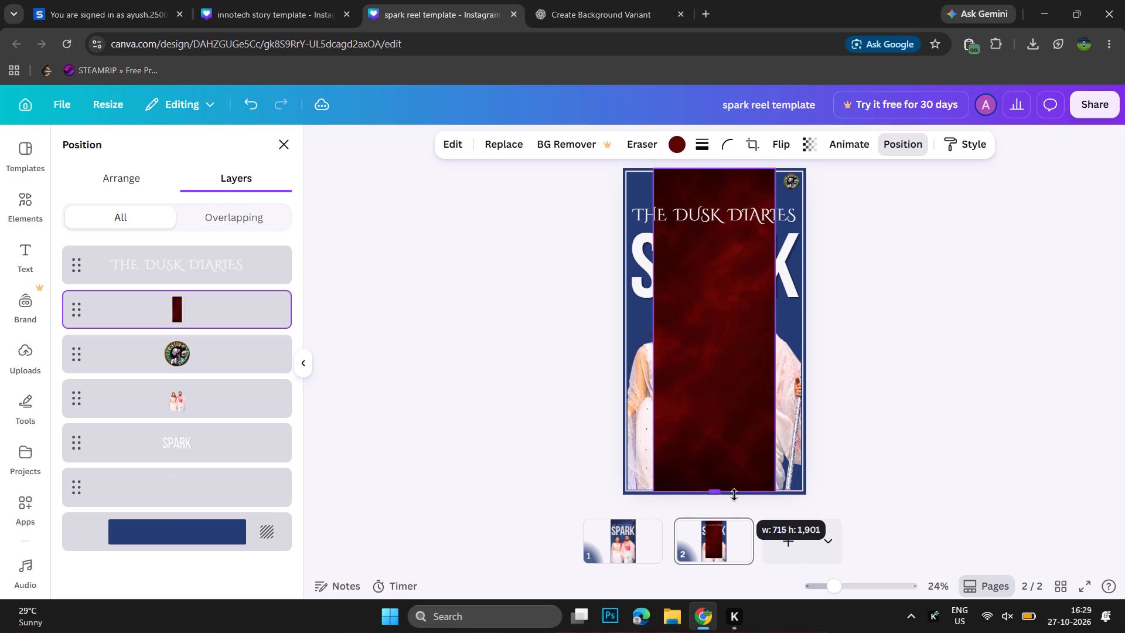
{"action": "left_click_drag", "start_coordinate": [734, 495], "coordinate": [734, 497]}
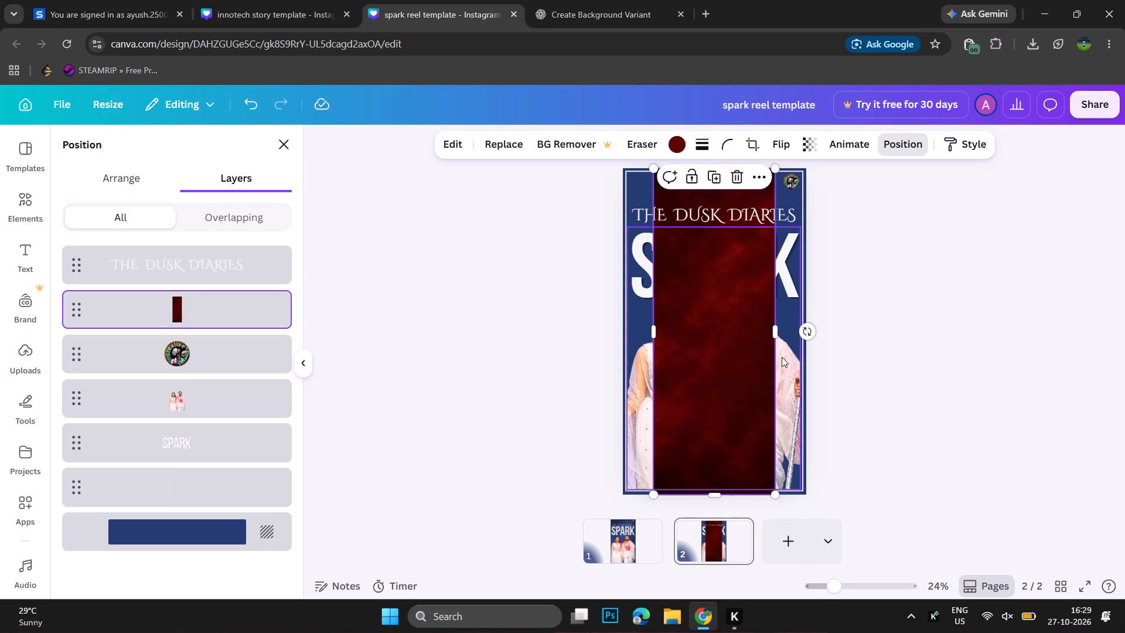
{"action": "left_click_drag", "start_coordinate": [776, 335], "coordinate": [803, 322]}
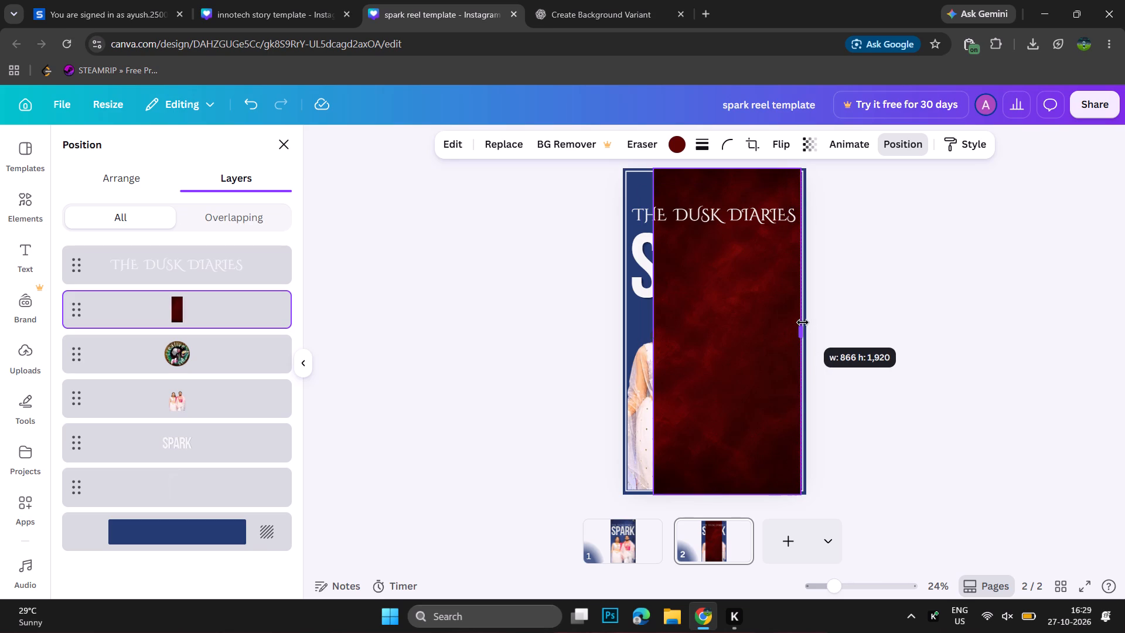
{"action": "left_click_drag", "start_coordinate": [803, 322], "coordinate": [809, 320]}
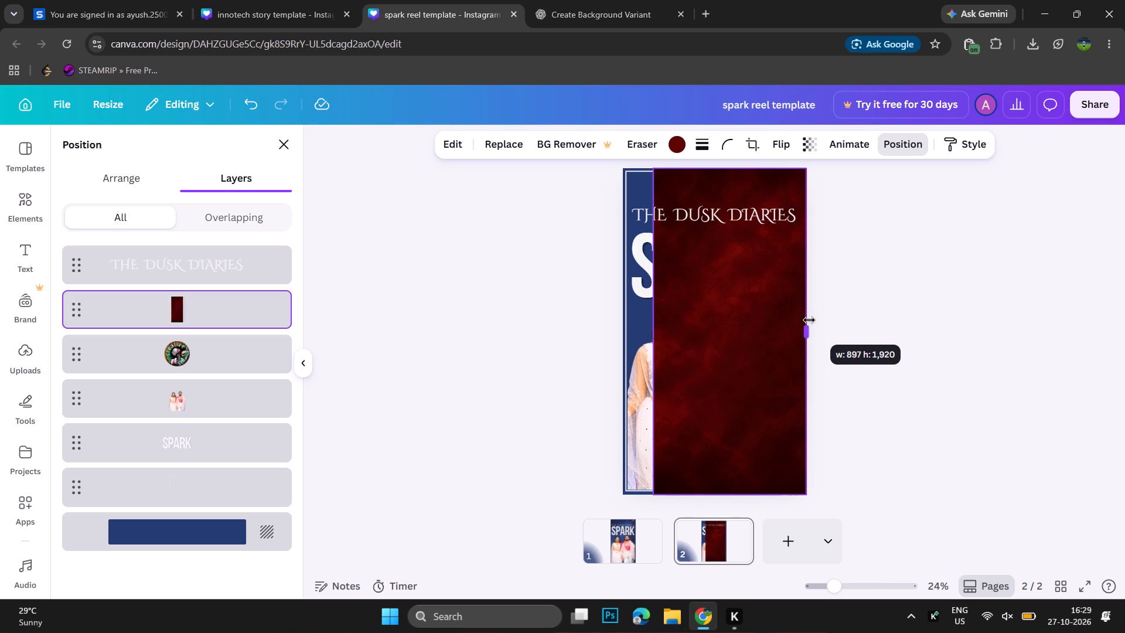
{"action": "left_click_drag", "start_coordinate": [809, 320], "coordinate": [811, 319]}
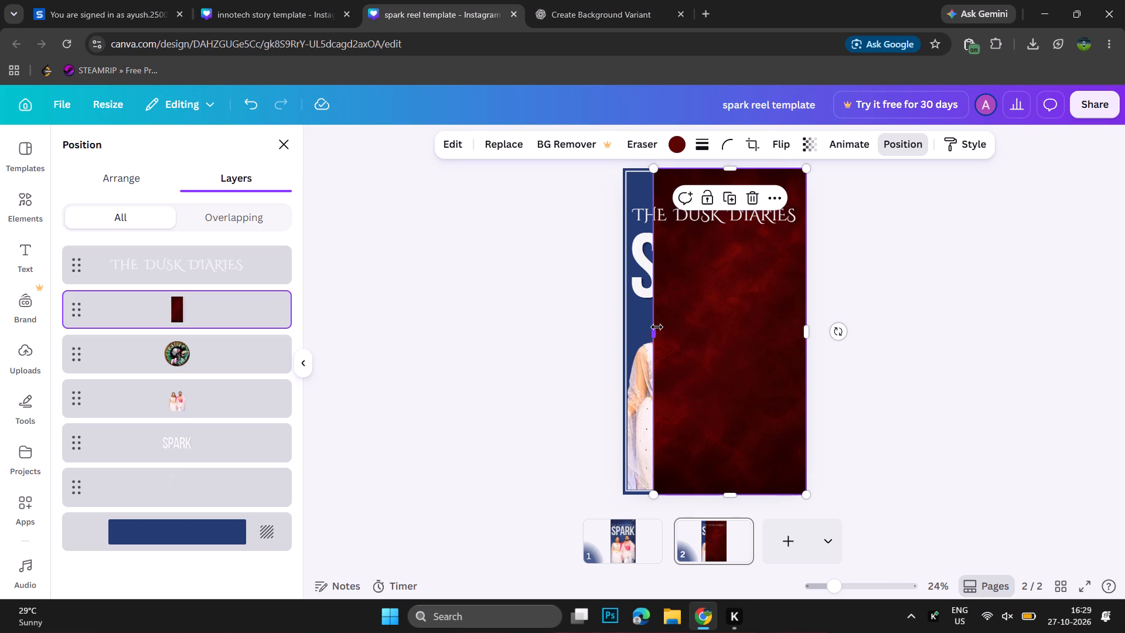
{"action": "left_click_drag", "start_coordinate": [657, 327], "coordinate": [624, 326]}
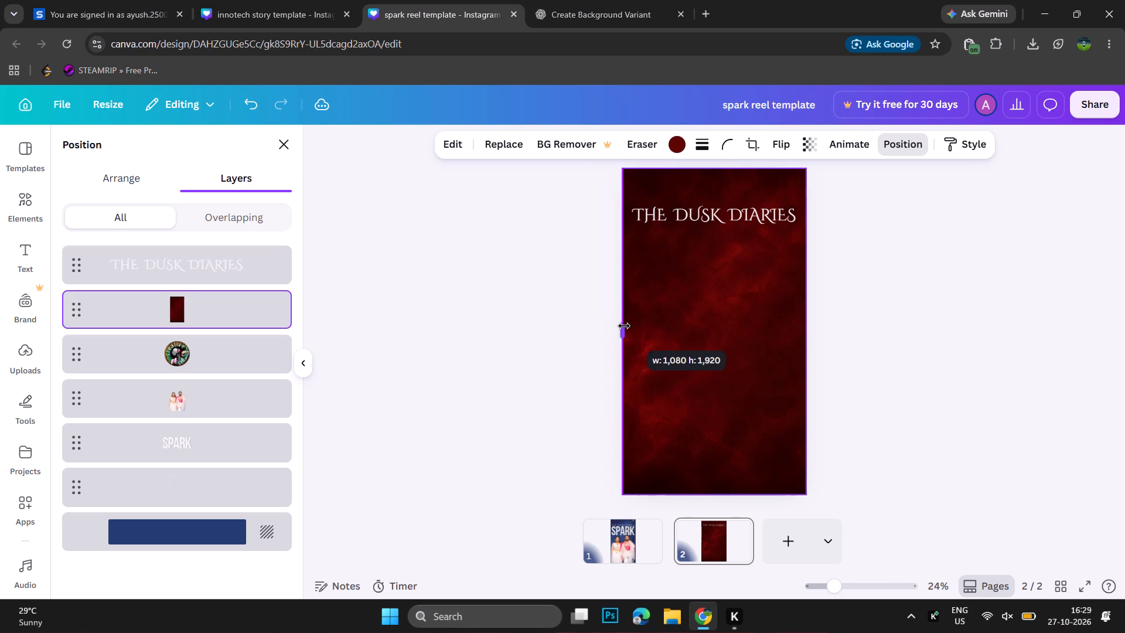
{"action": "left_click_drag", "start_coordinate": [624, 326], "coordinate": [623, 326]}
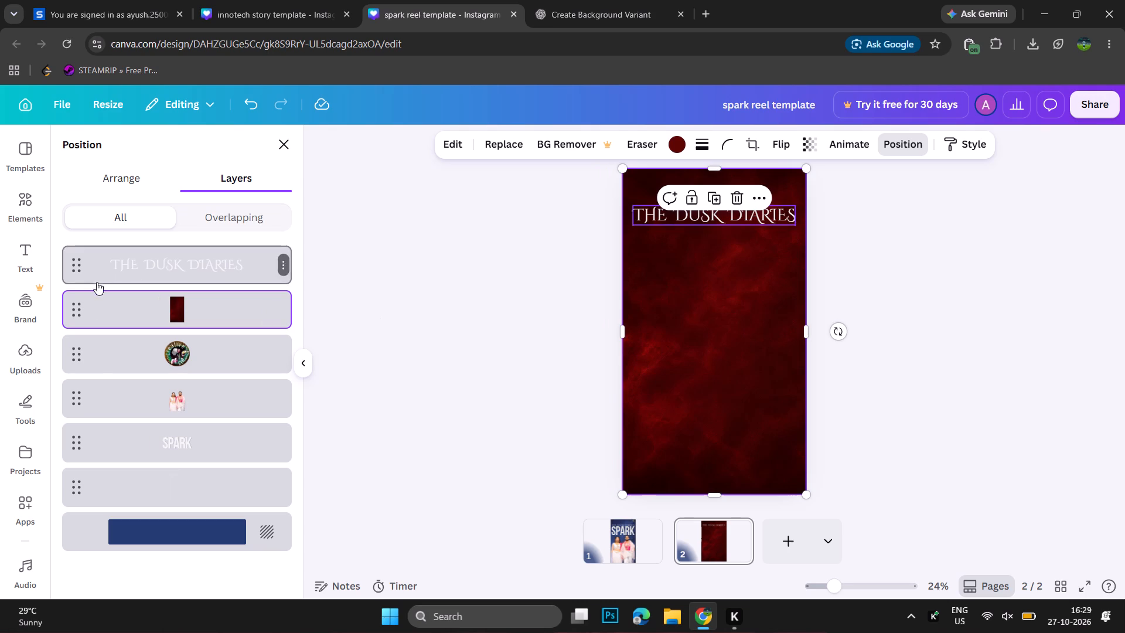
Move the maroon texture layer behind the logo, couple, SPARK title and white frame on page 2.
{"action": "left_click_drag", "start_coordinate": [74, 300], "coordinate": [74, 427]}
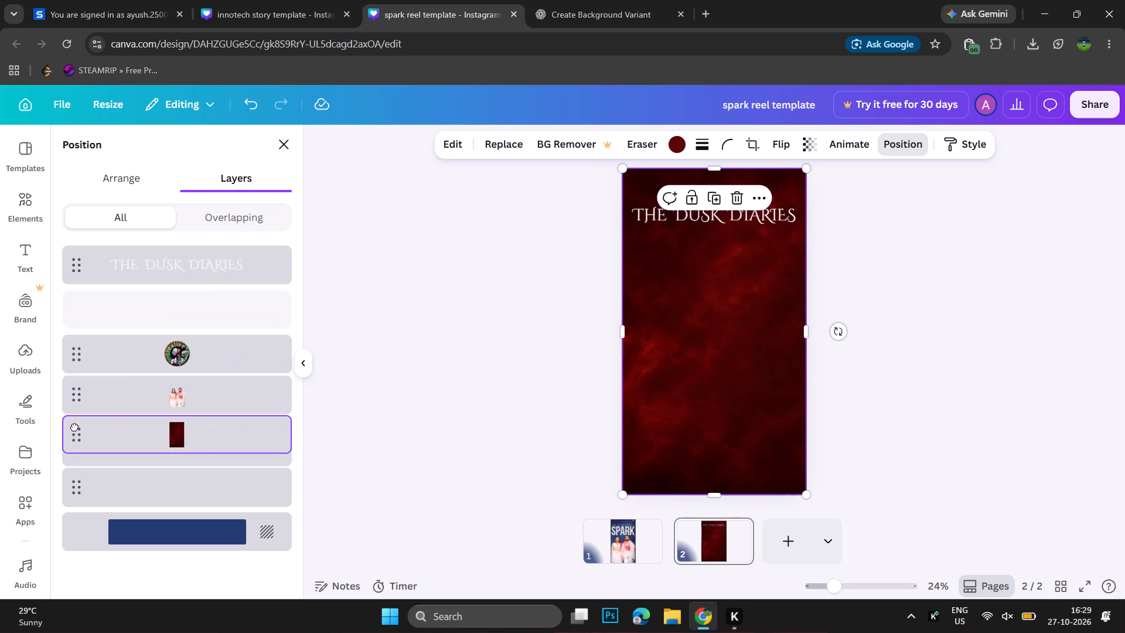
{"action": "left_click_drag", "start_coordinate": [74, 427], "coordinate": [76, 467]}
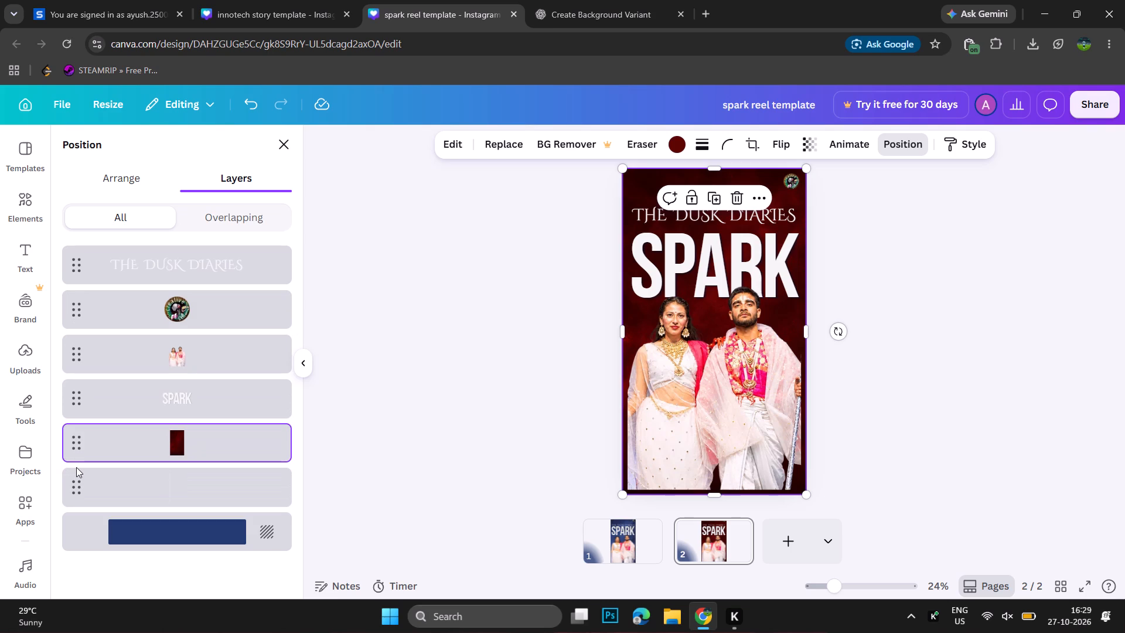
Move the maroon texture layer behind the white frame on page 2, directly above the blue page background.
{"action": "left_click_drag", "start_coordinate": [77, 445], "coordinate": [80, 502]}
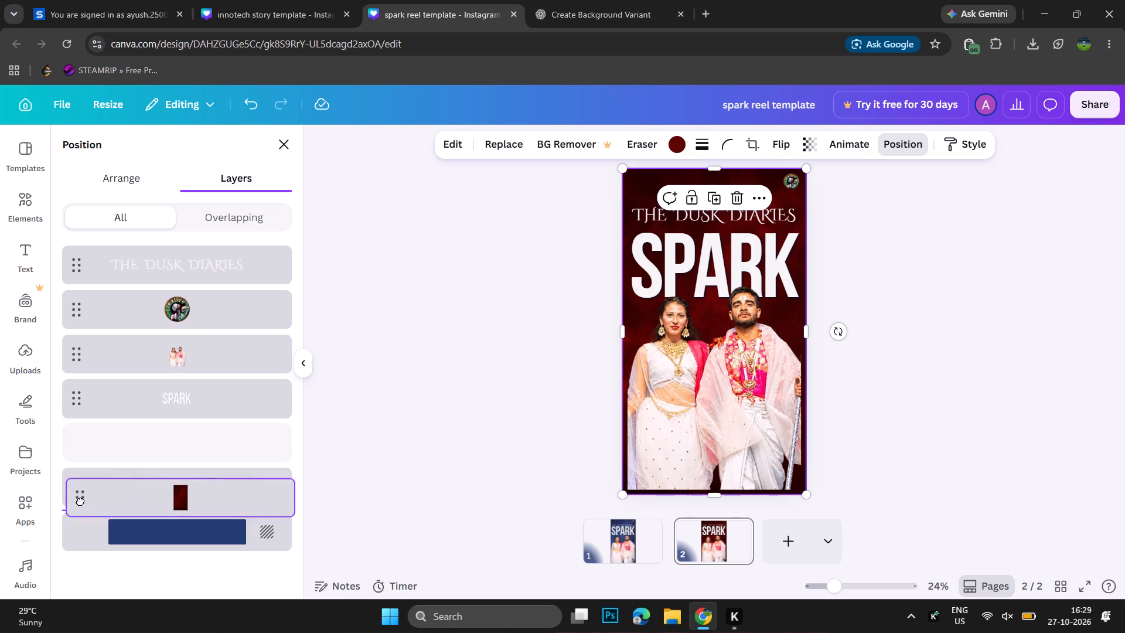
{"action": "left_click_drag", "start_coordinate": [80, 502], "coordinate": [80, 500]}
{"action": "left_click", "coordinate": [439, 298]}
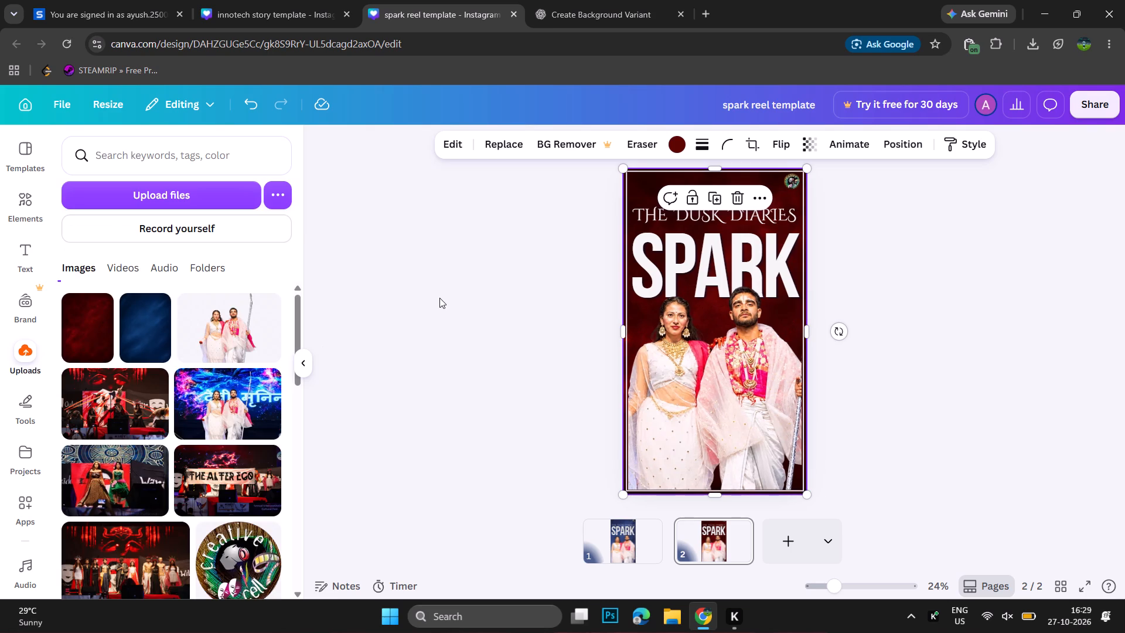
Open Instagram in a new browser tab, search for CRE and open the creativecellofficial profile.
{"action": "left_click", "coordinate": [707, 11]}
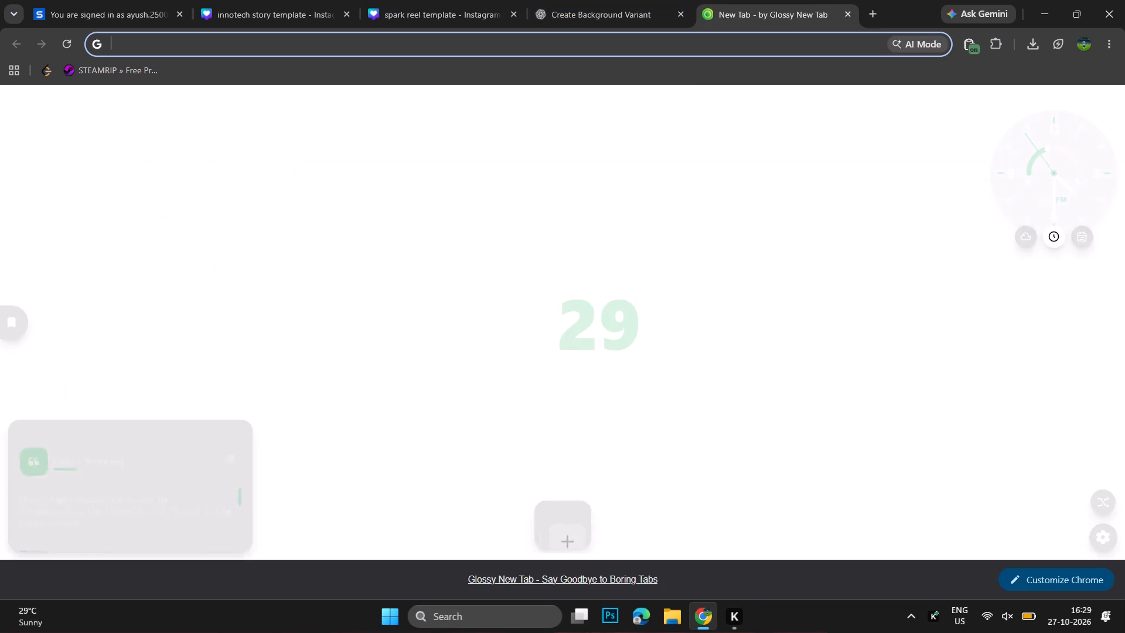
{"action": "left_click", "coordinate": [449, 536]}
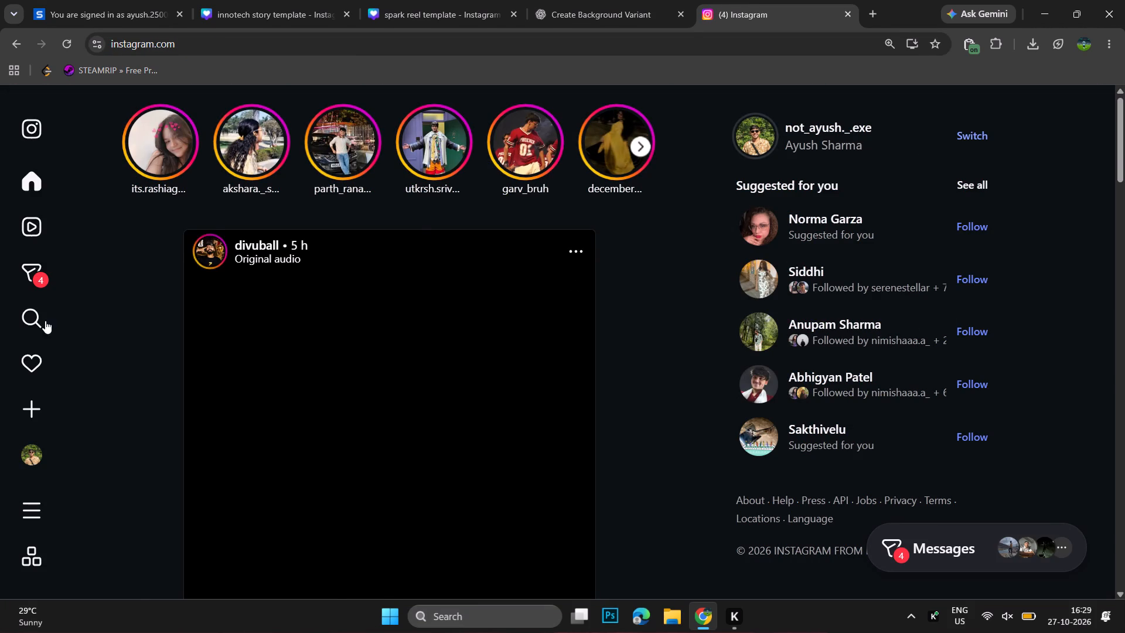
{"action": "left_click", "coordinate": [42, 321]}
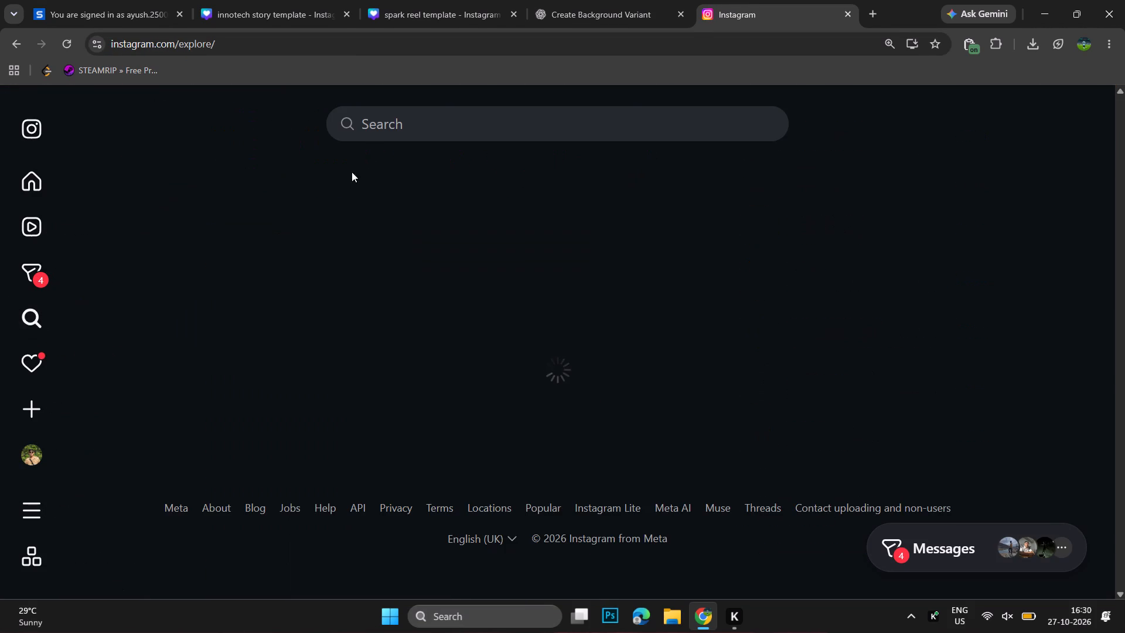
{"action": "left_click", "coordinate": [378, 132]}
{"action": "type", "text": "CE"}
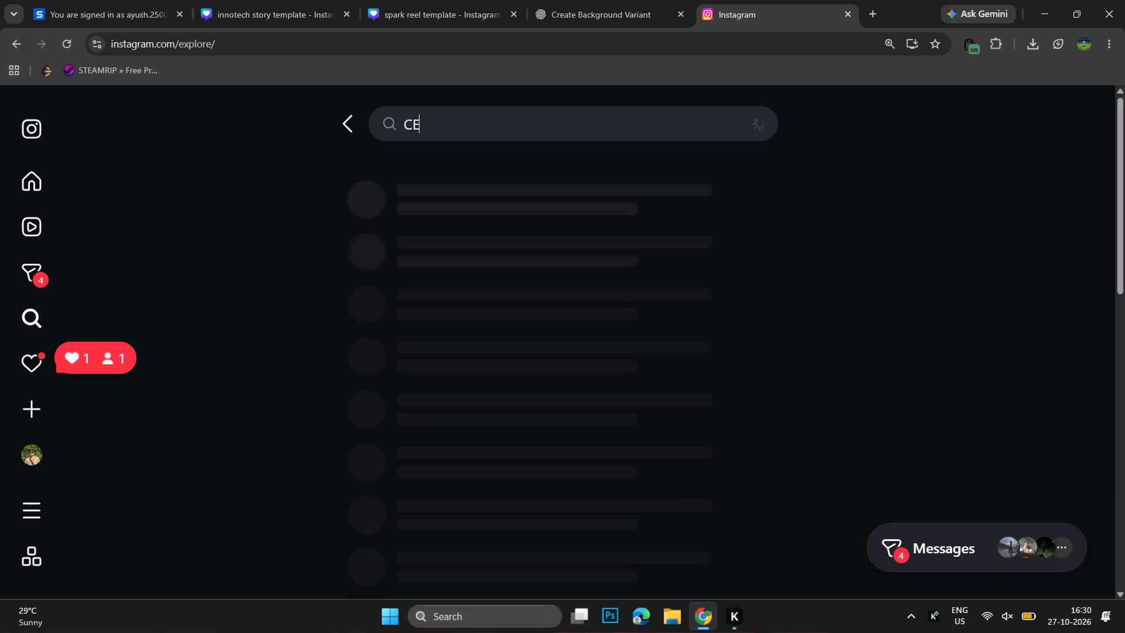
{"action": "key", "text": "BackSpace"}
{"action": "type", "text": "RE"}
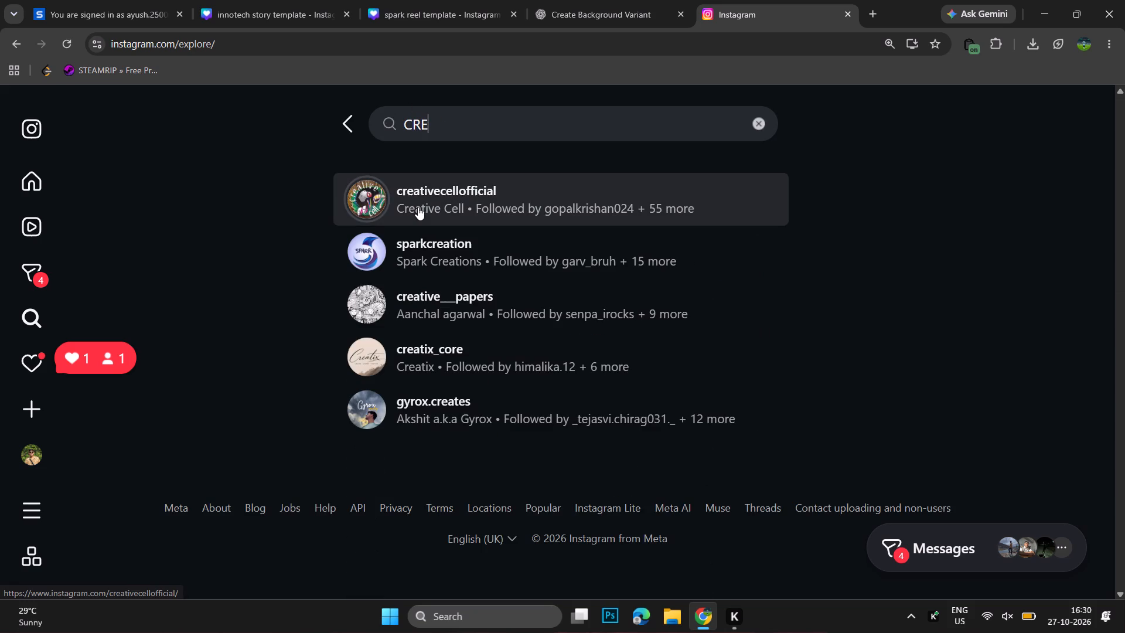
{"action": "left_click", "coordinate": [423, 192]}
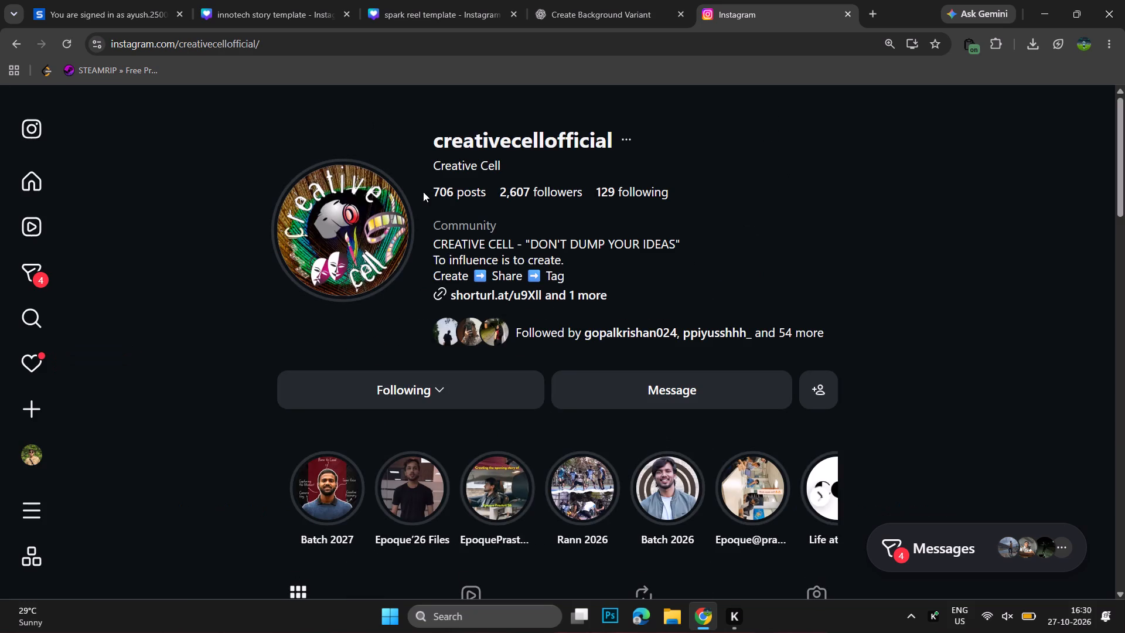
Examine the cover designs in the reels of the creativecellofficial profile for reference.
{"action": "scroll", "coordinate": [442, 336], "scroll_direction": "down", "scroll_amount": 3}
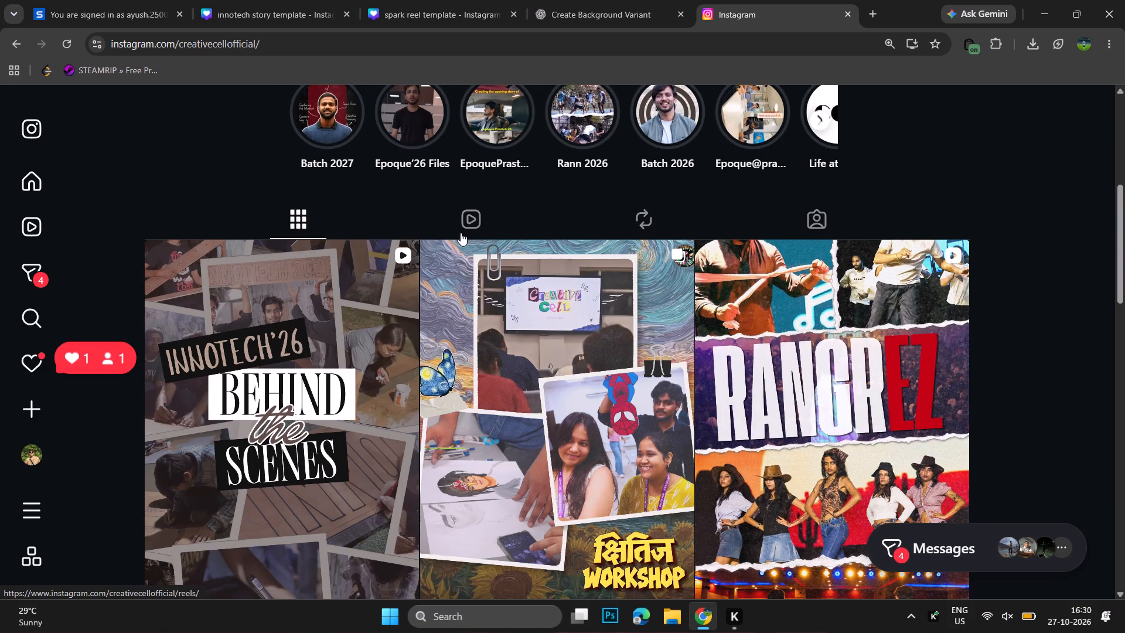
{"action": "left_click", "coordinate": [461, 233]}
{"action": "scroll", "coordinate": [461, 233], "scroll_direction": "down", "scroll_amount": 2}
{"action": "scroll", "coordinate": [461, 233], "scroll_direction": "up", "scroll_amount": 1}
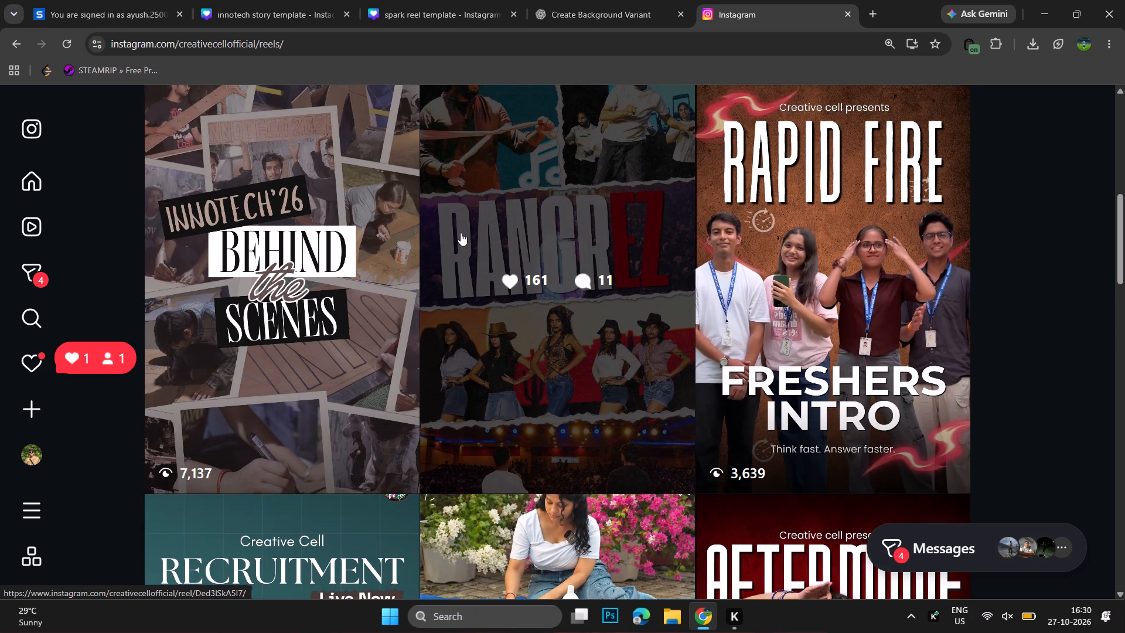
{"action": "scroll", "coordinate": [930, 220], "scroll_direction": "up", "scroll_amount": 2}
{"action": "scroll", "coordinate": [823, 189], "scroll_direction": "down", "scroll_amount": 1}
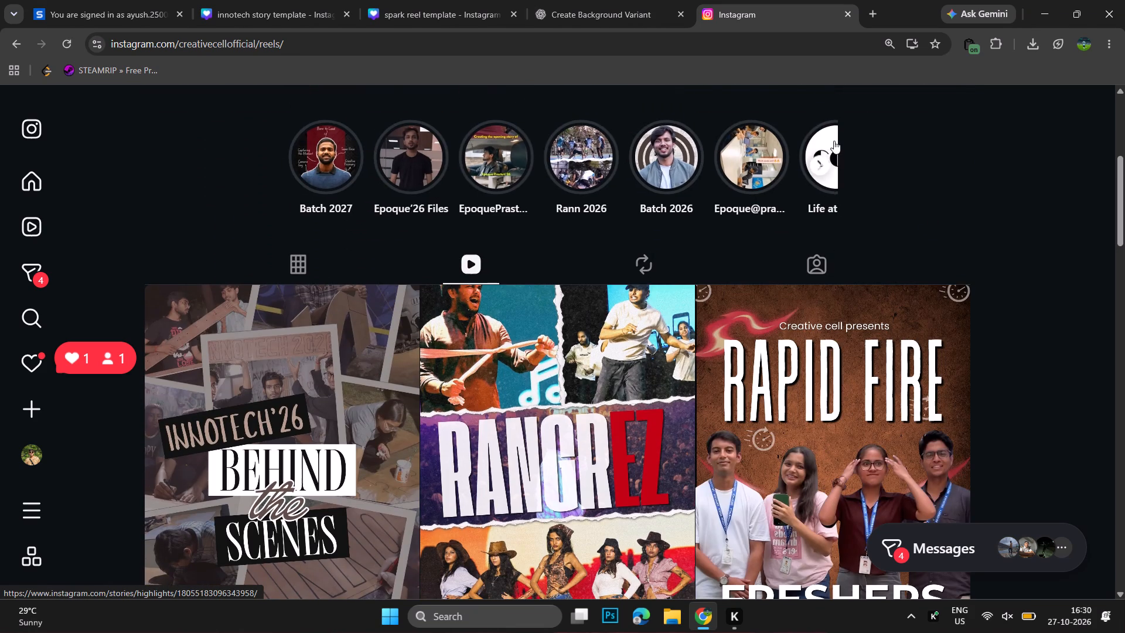
{"action": "scroll", "coordinate": [834, 141], "scroll_direction": "down", "scroll_amount": 3}
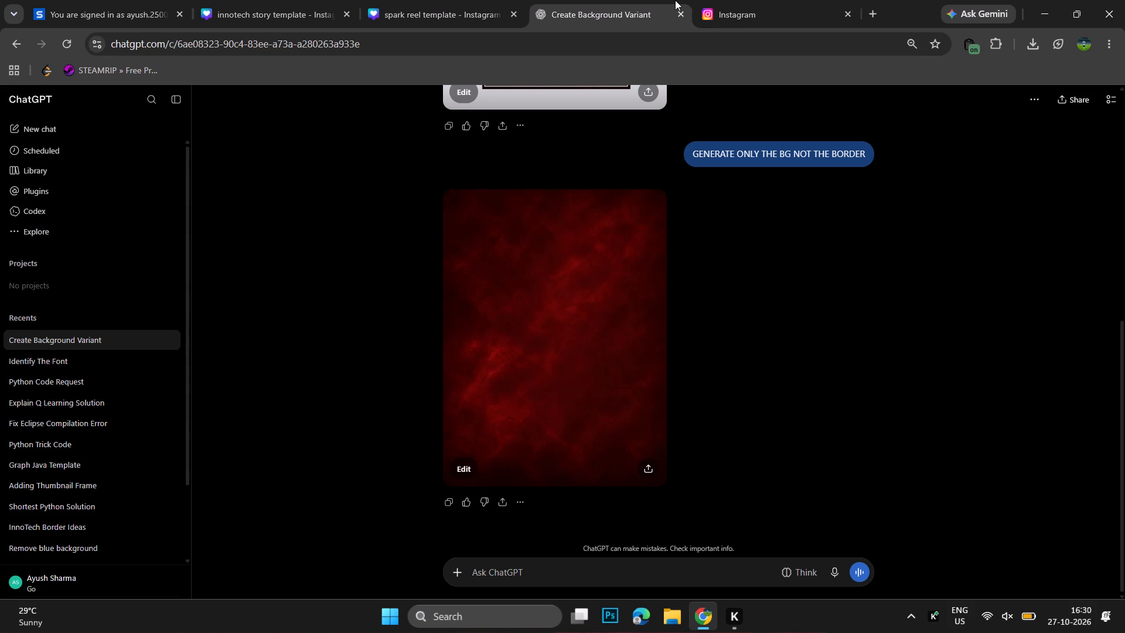
Switch back to the spark reel template design in Canva and deselect the maroon background to view page 2 unobstructed.
{"action": "left_click", "coordinate": [463, 1]}
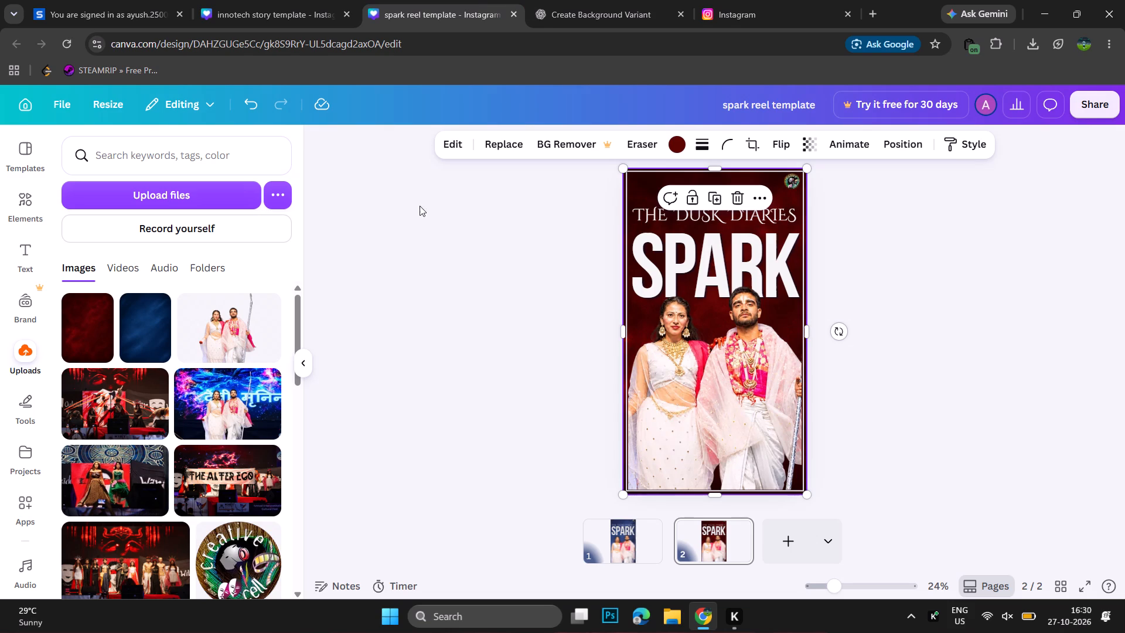
{"action": "left_click", "coordinate": [418, 299]}
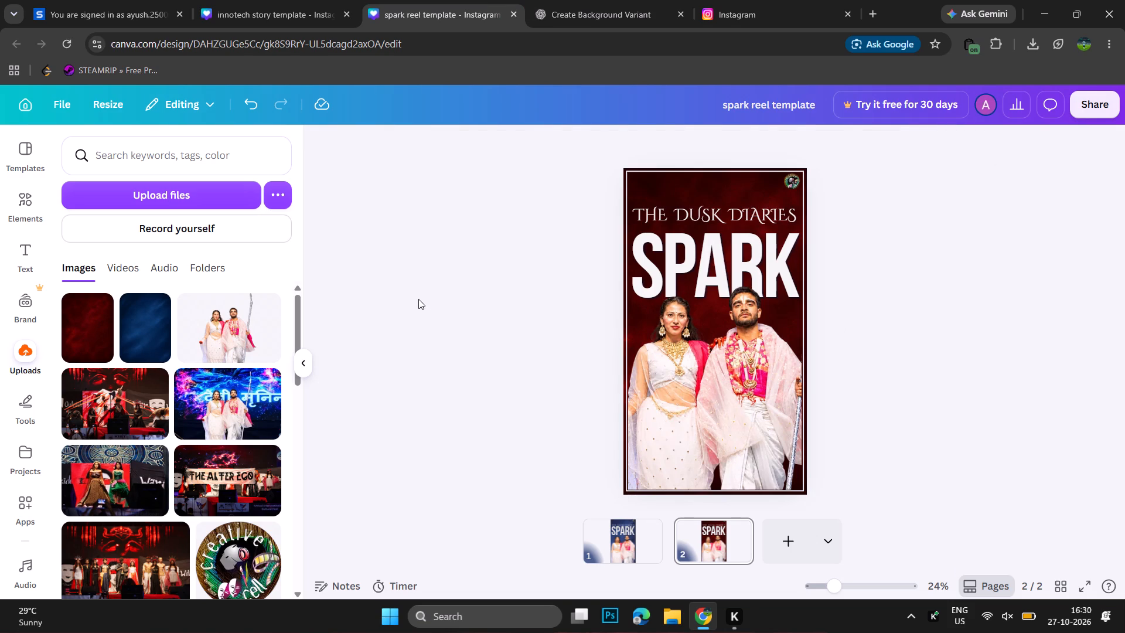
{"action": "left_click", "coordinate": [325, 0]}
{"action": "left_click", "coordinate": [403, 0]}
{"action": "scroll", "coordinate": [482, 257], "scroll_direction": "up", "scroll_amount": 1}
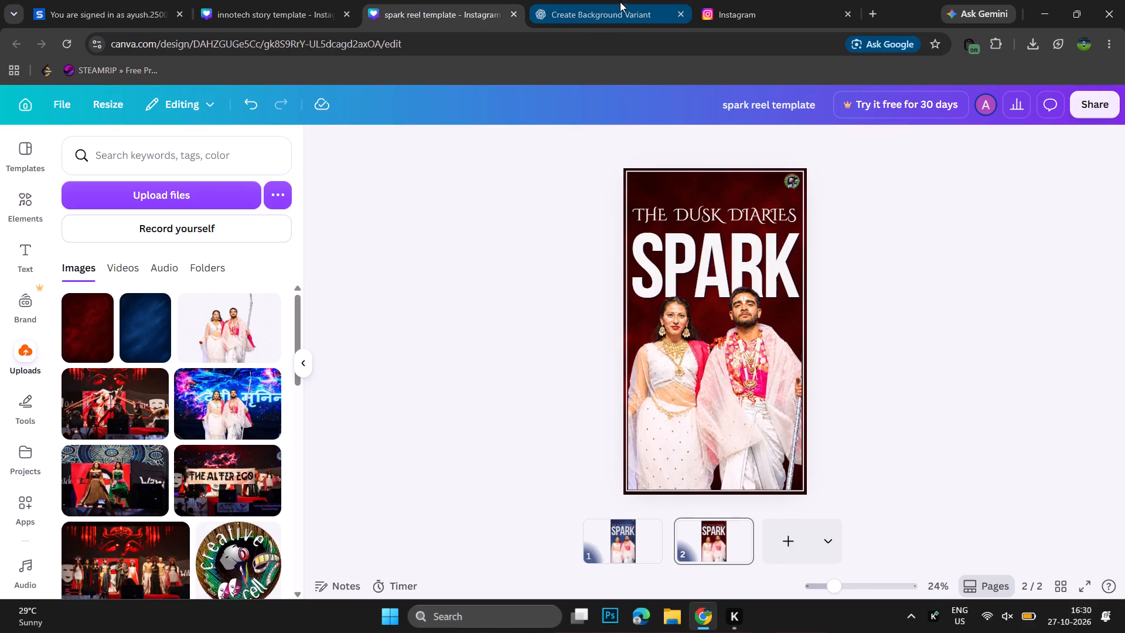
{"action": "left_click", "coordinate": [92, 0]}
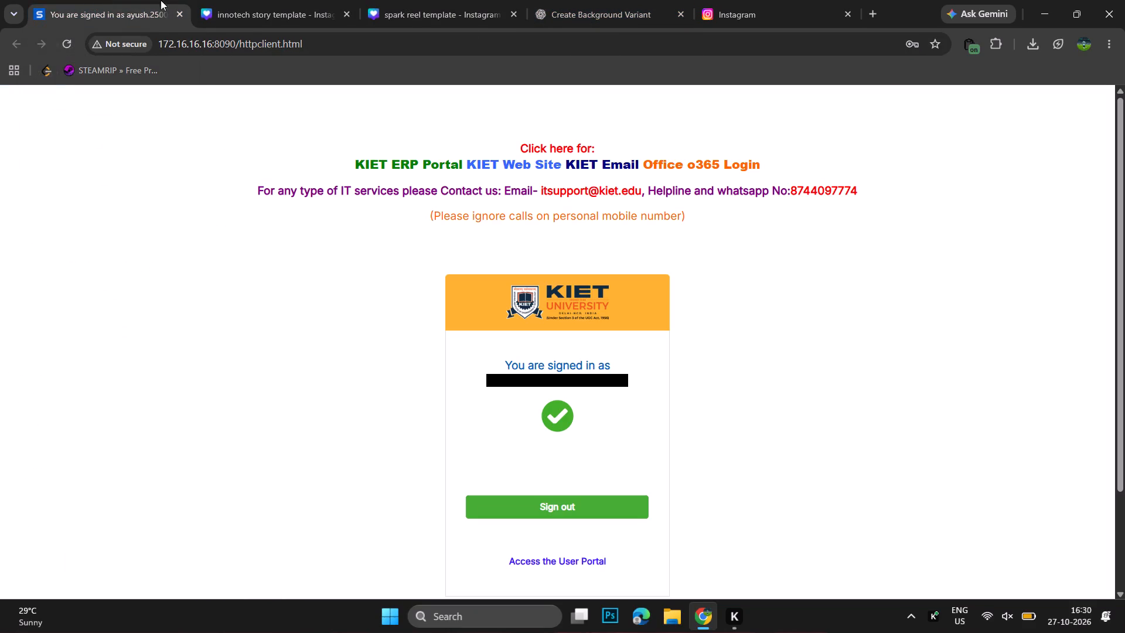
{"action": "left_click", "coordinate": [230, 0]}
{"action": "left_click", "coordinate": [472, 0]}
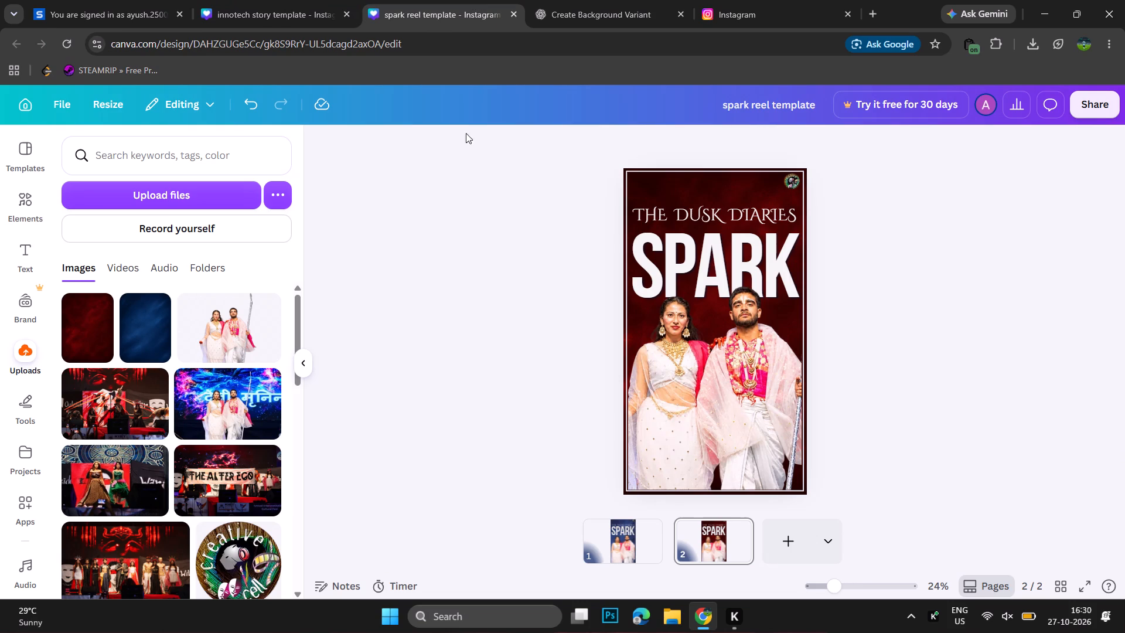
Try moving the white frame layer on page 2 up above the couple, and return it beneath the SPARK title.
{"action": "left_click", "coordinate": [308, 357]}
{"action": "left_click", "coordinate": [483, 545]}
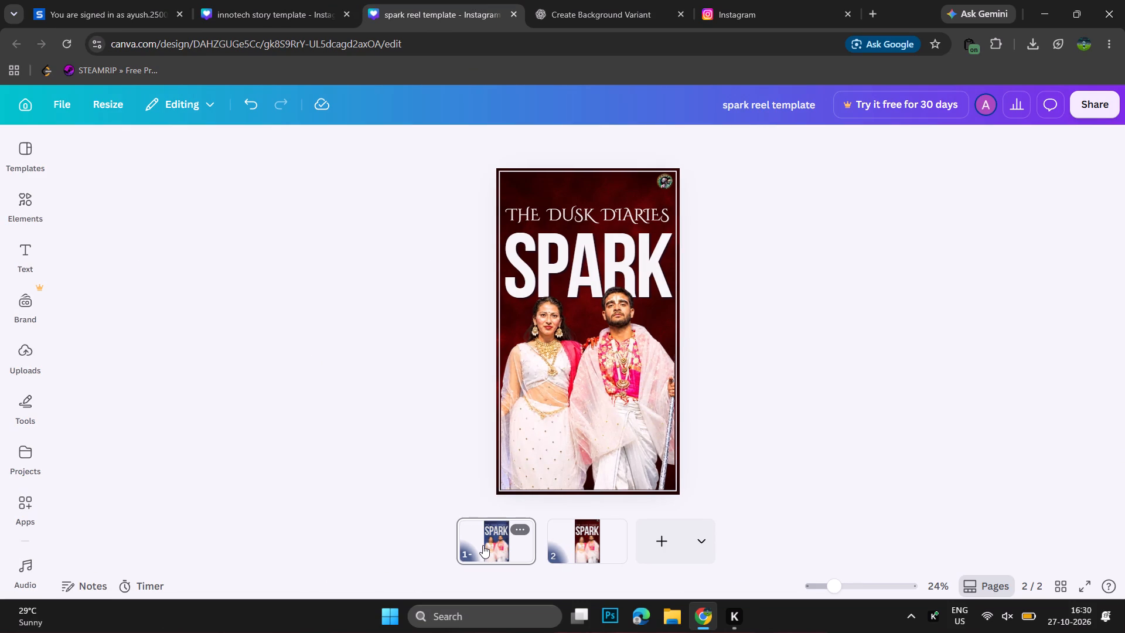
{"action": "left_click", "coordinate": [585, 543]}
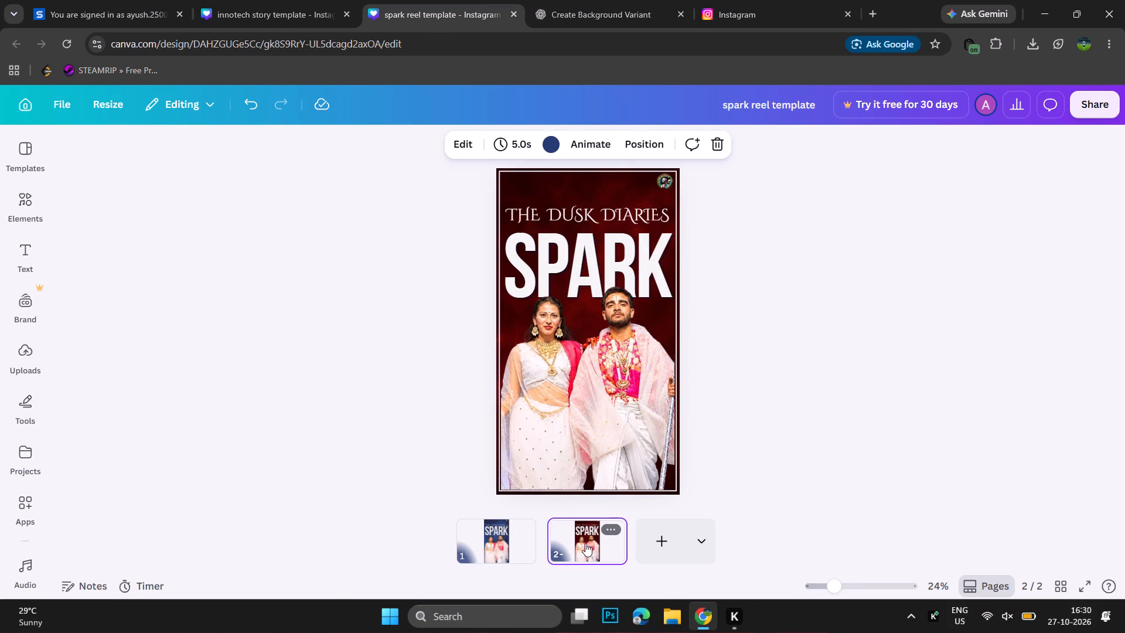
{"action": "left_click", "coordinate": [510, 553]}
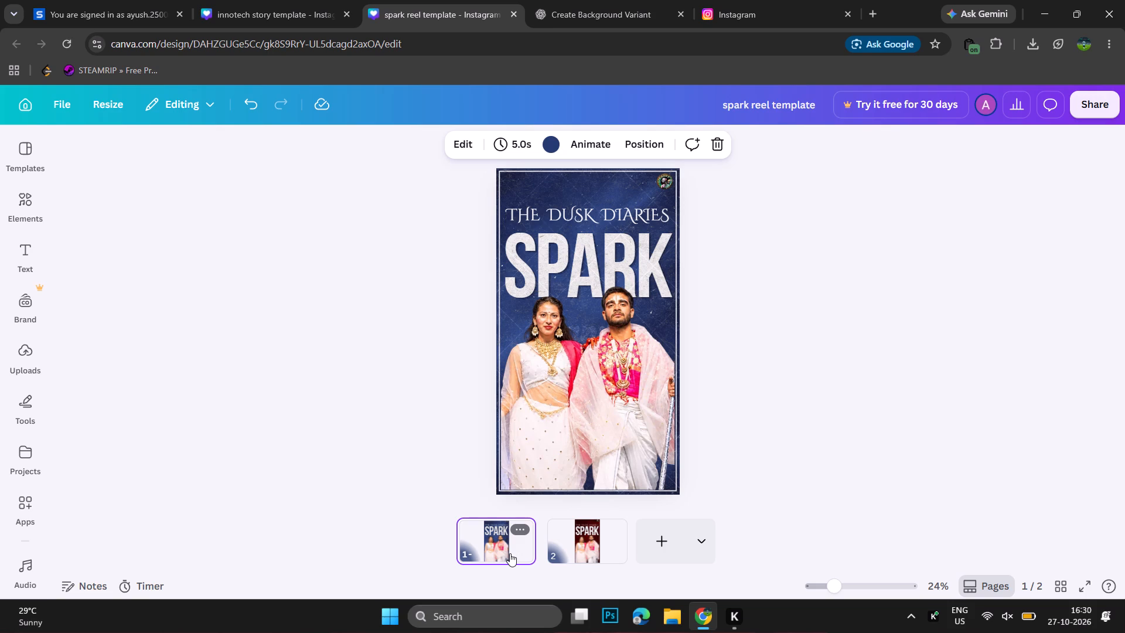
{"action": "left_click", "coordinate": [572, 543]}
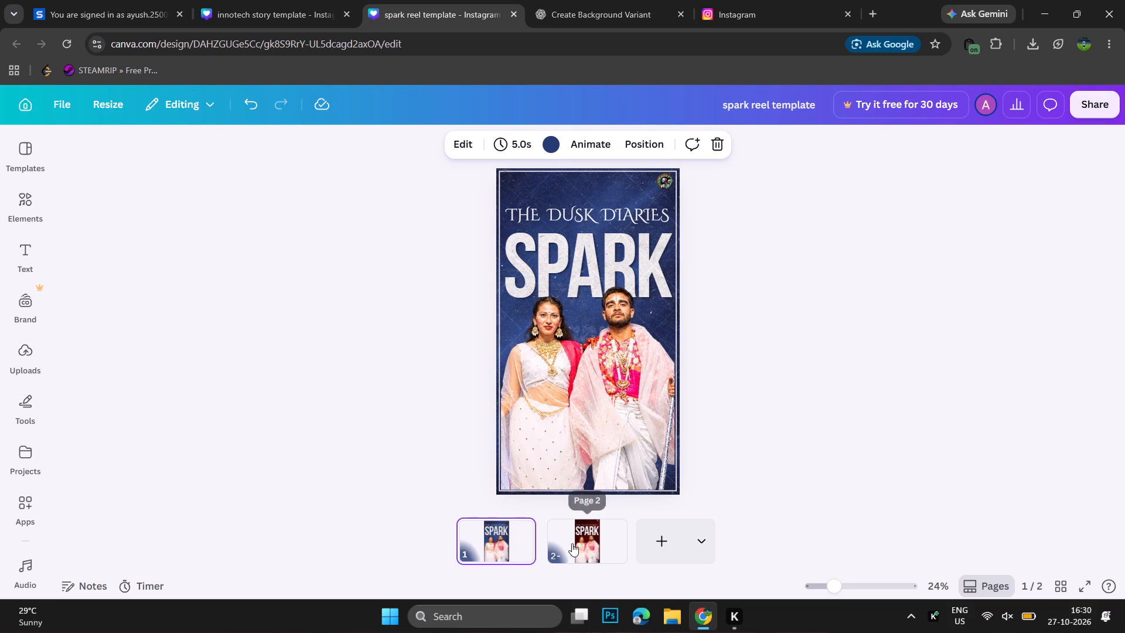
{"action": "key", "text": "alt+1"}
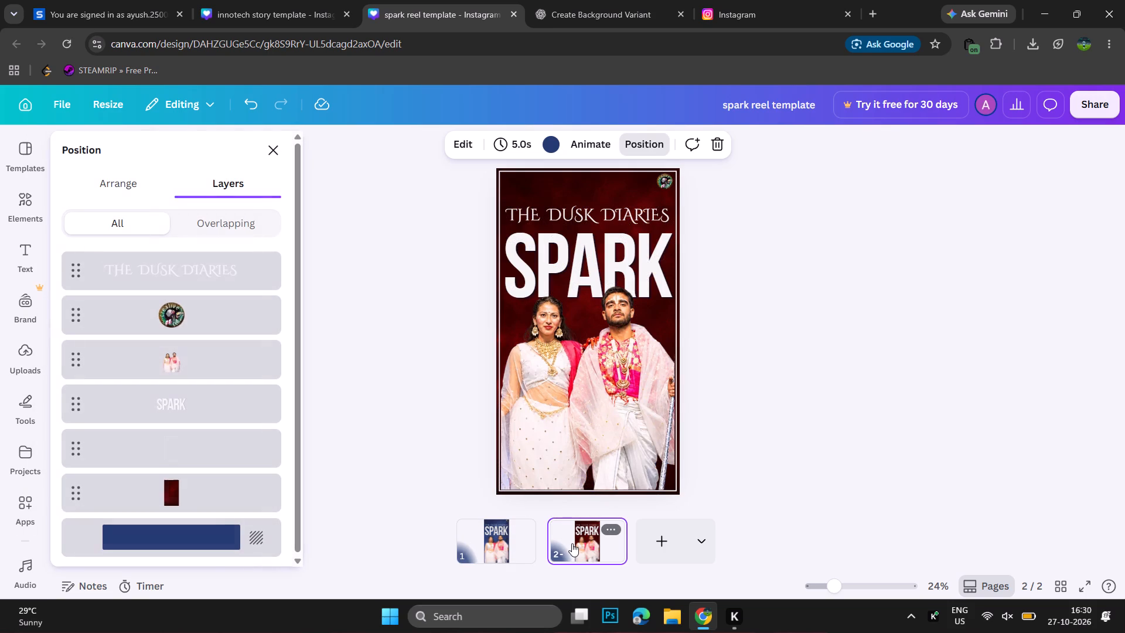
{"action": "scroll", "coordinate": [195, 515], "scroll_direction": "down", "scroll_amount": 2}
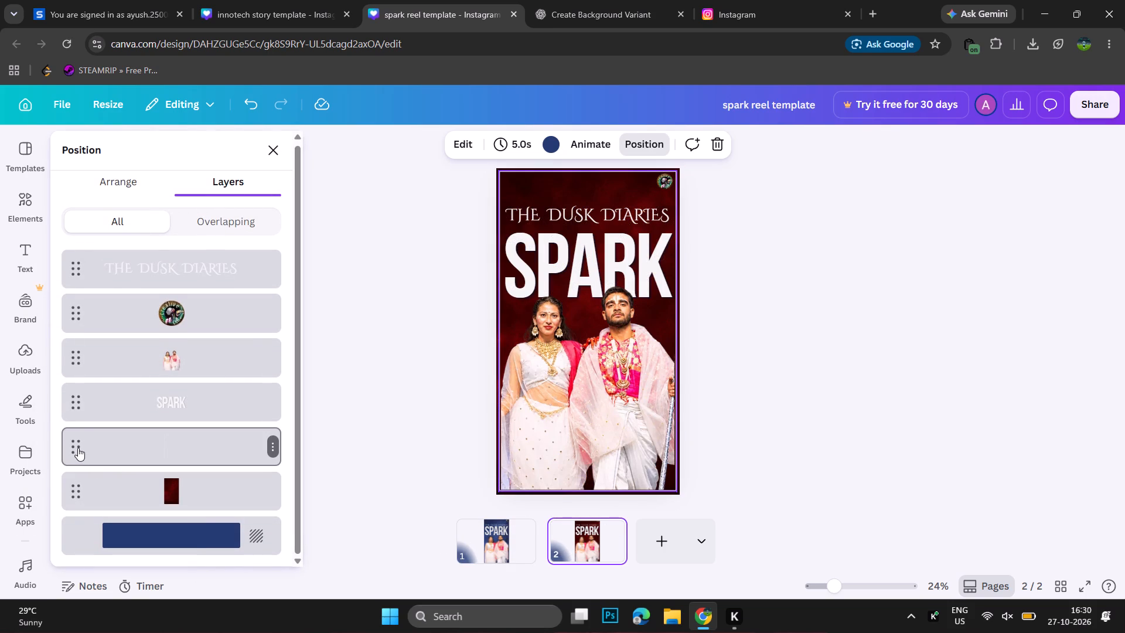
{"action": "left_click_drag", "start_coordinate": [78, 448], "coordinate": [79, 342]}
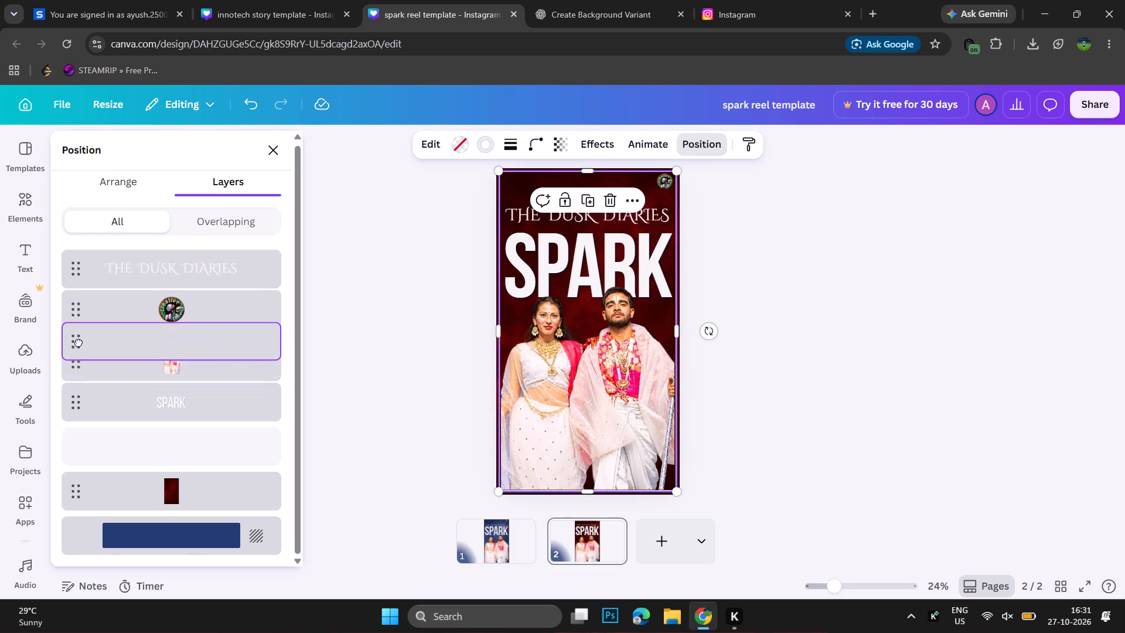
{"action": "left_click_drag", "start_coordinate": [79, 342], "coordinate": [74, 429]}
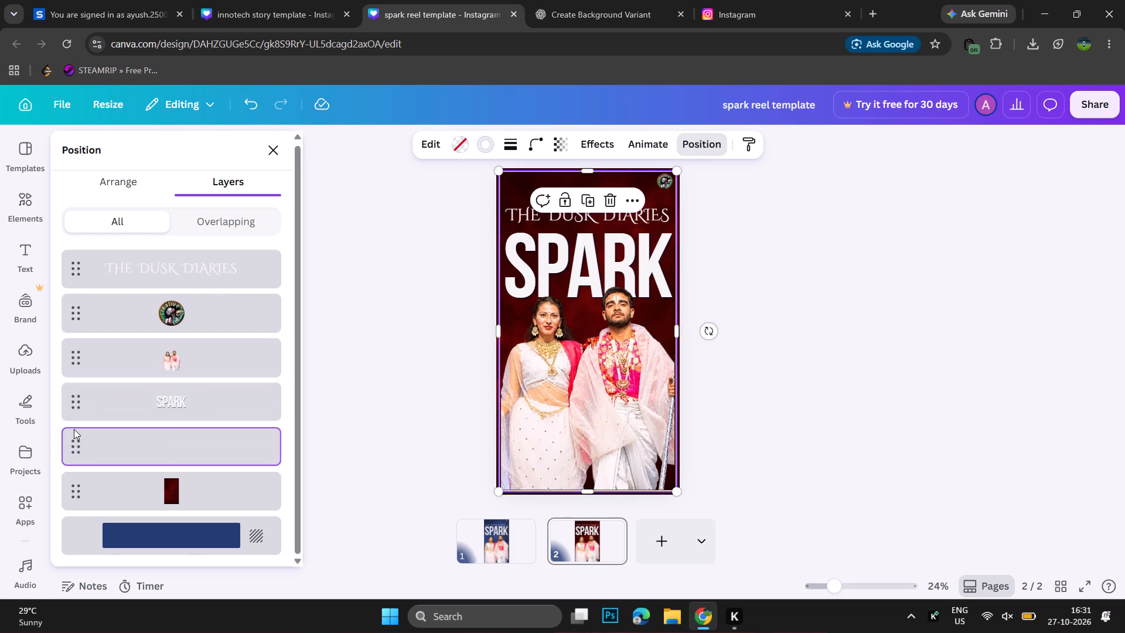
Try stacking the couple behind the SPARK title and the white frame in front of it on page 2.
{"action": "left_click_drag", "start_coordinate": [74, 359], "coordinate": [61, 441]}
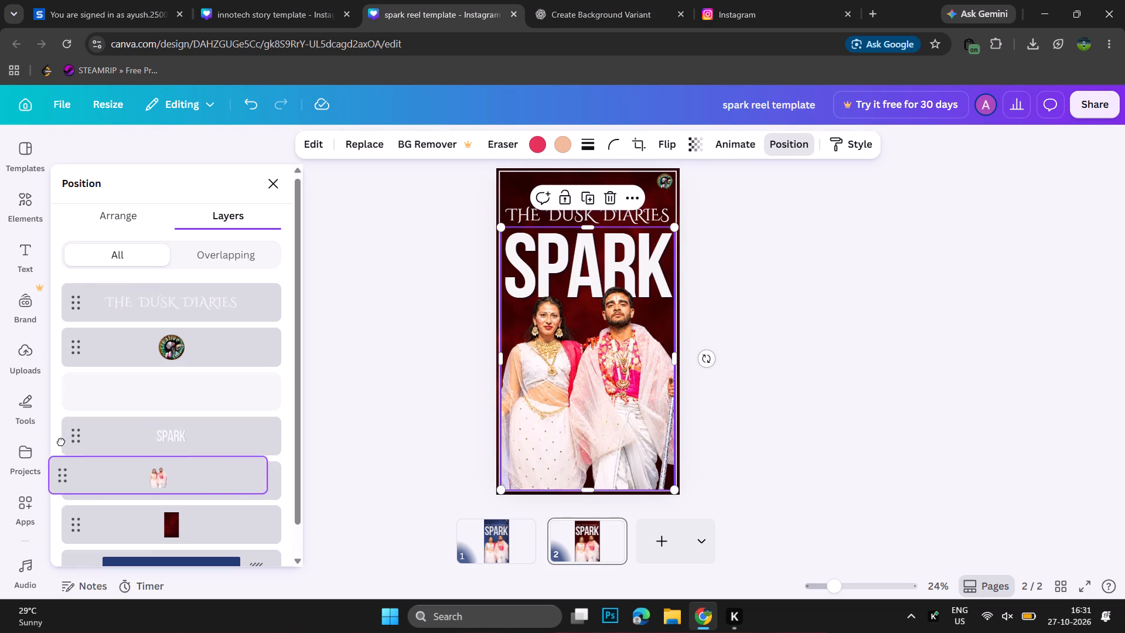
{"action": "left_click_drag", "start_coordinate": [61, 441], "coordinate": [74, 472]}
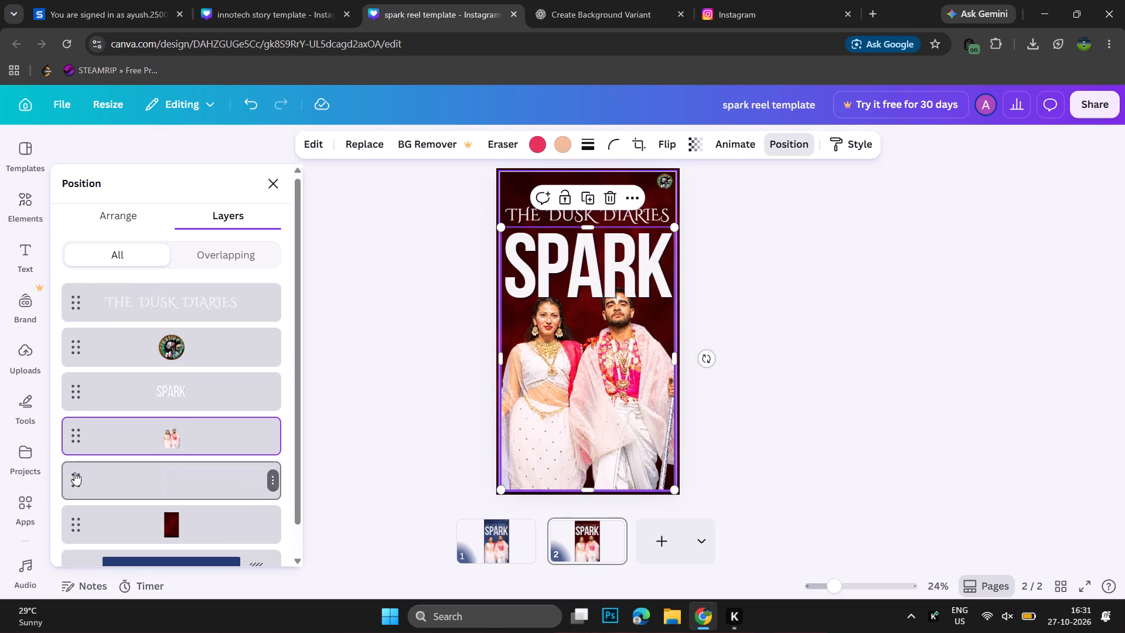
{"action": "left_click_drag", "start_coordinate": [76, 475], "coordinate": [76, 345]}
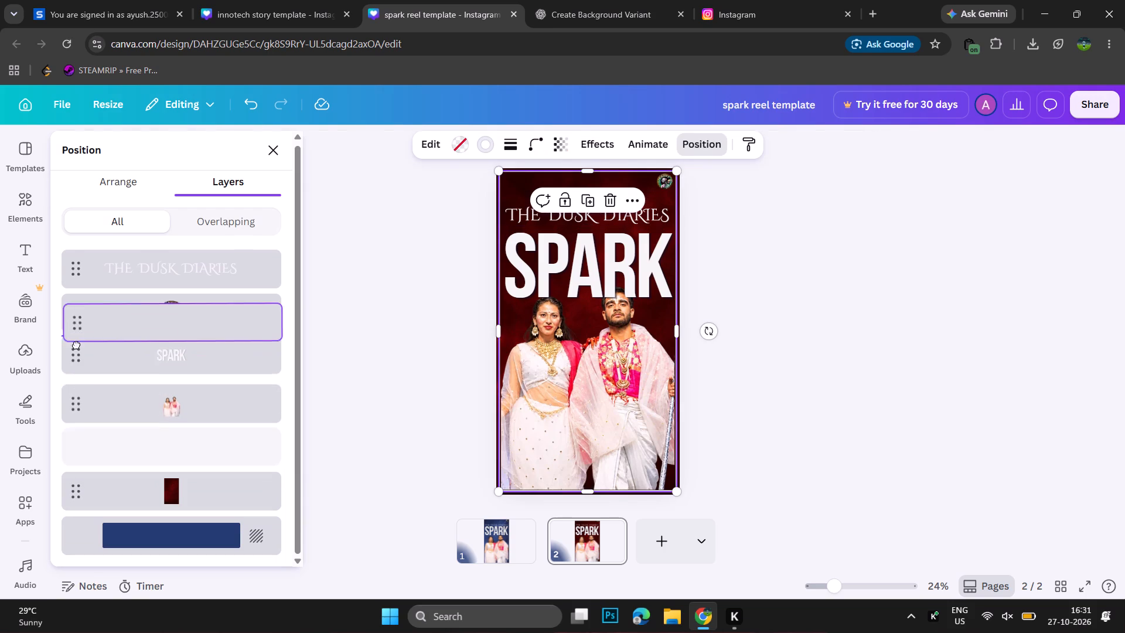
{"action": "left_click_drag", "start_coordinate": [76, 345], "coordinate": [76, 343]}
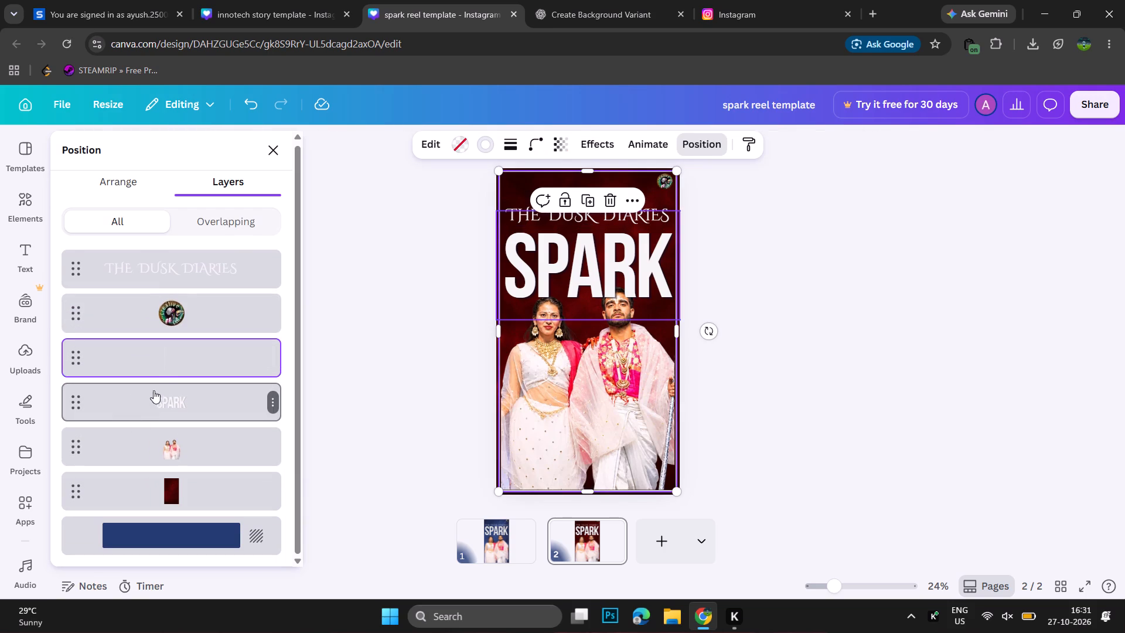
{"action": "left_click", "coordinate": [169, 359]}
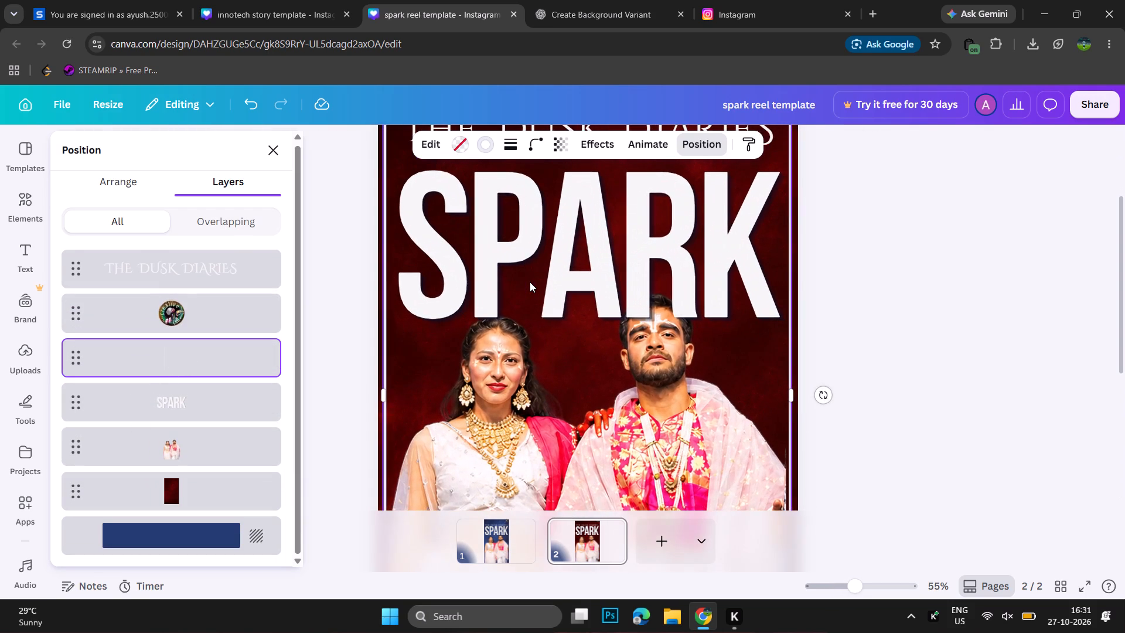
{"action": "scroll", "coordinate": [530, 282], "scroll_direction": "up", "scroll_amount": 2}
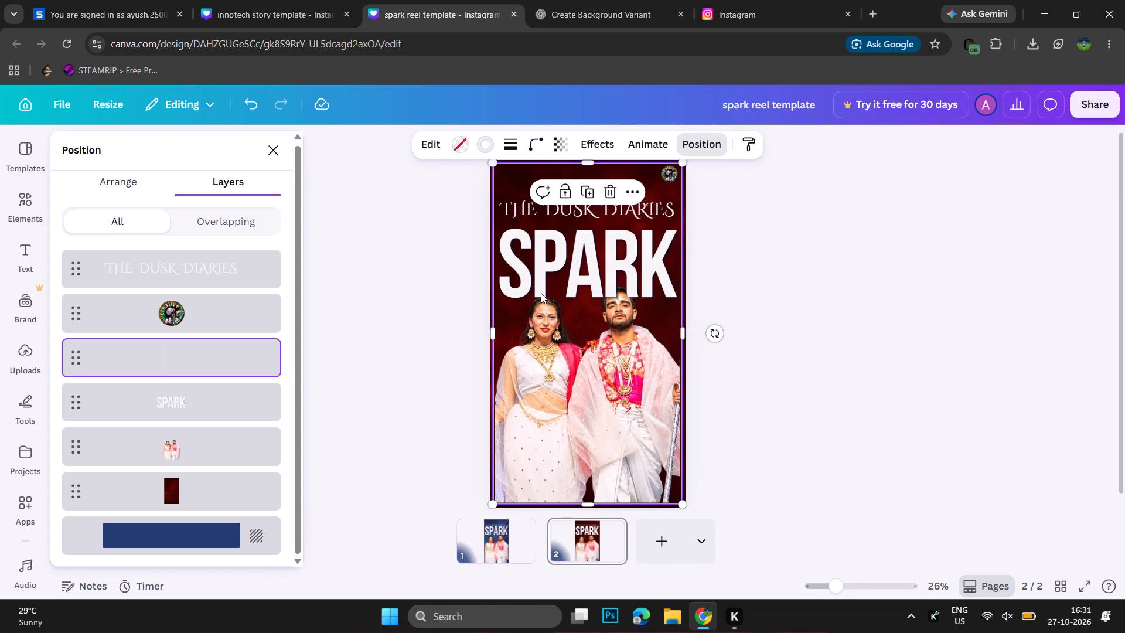
Restack page 2 with the couple directly above the logo and the white frame between the SPARK title and the maroon texture.
{"action": "left_click_drag", "start_coordinate": [80, 440], "coordinate": [83, 349]}
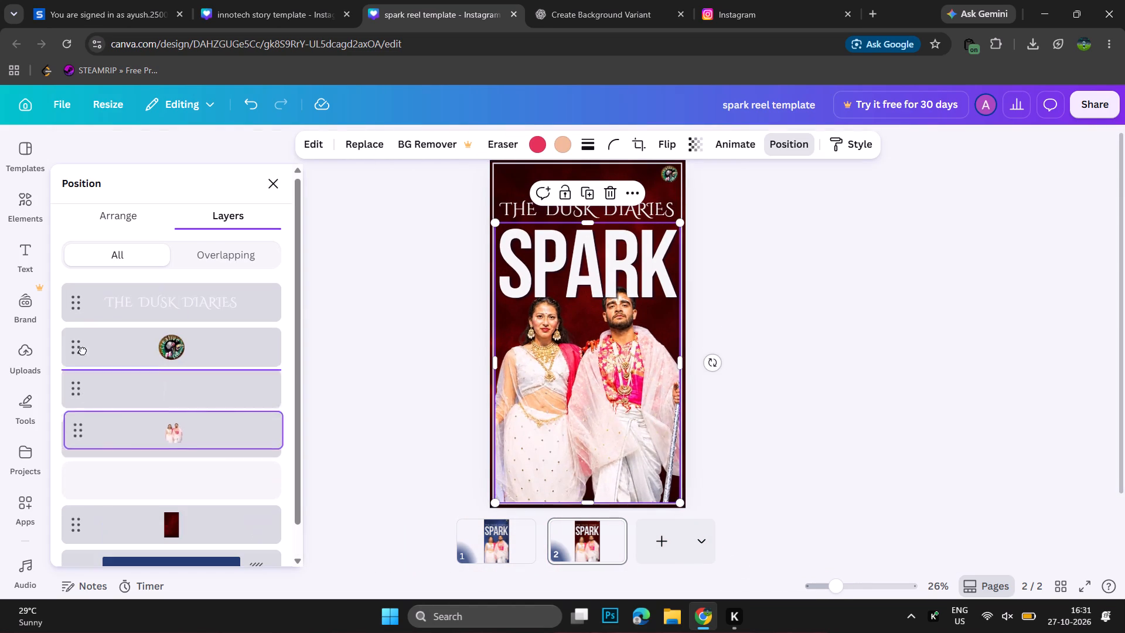
{"action": "left_click_drag", "start_coordinate": [83, 349], "coordinate": [83, 329]}
{"action": "left_click_drag", "start_coordinate": [77, 438], "coordinate": [76, 500]}
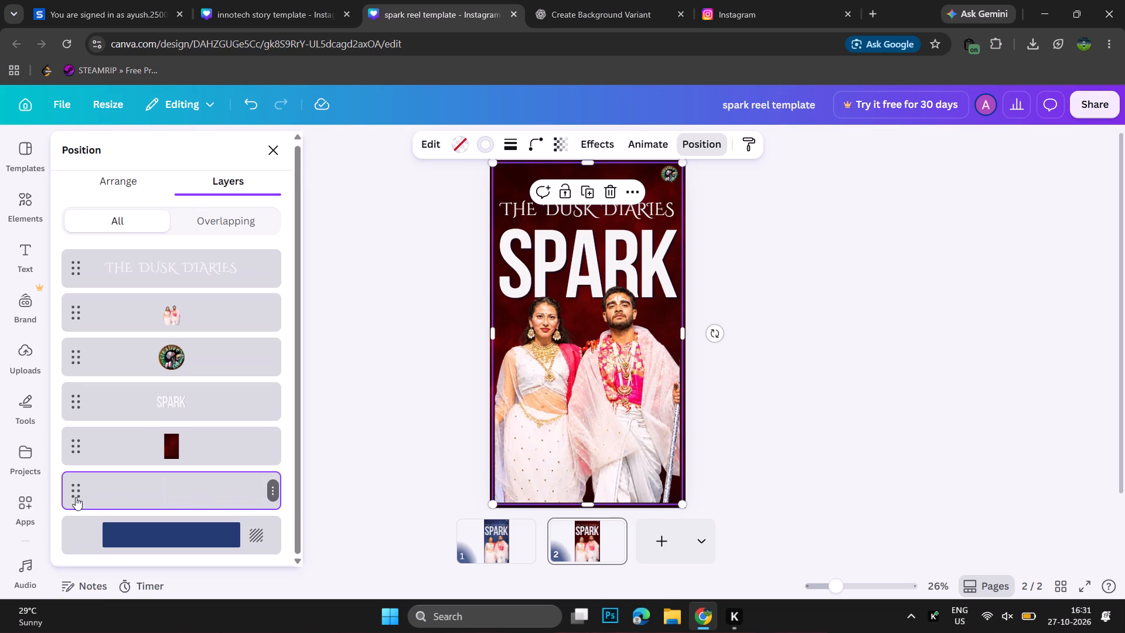
{"action": "left_click_drag", "start_coordinate": [76, 493], "coordinate": [72, 437]}
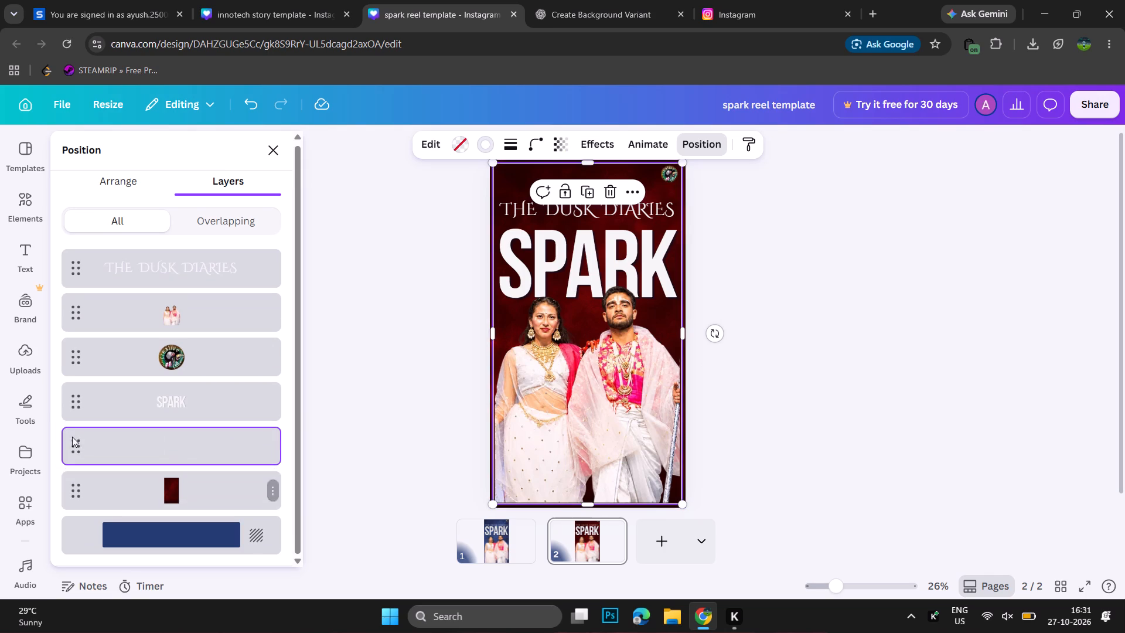
{"action": "left_click", "coordinate": [358, 356]}
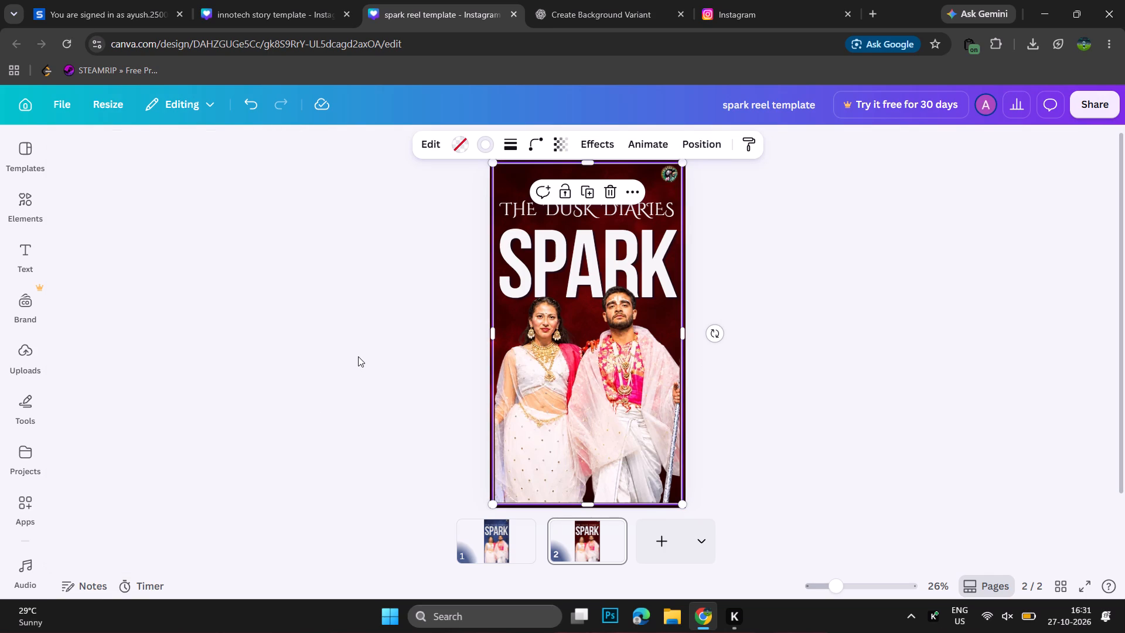
Copy the grey scratched texture overlay from page 1 and paste it onto page 2.
{"action": "left_click", "coordinate": [494, 540]}
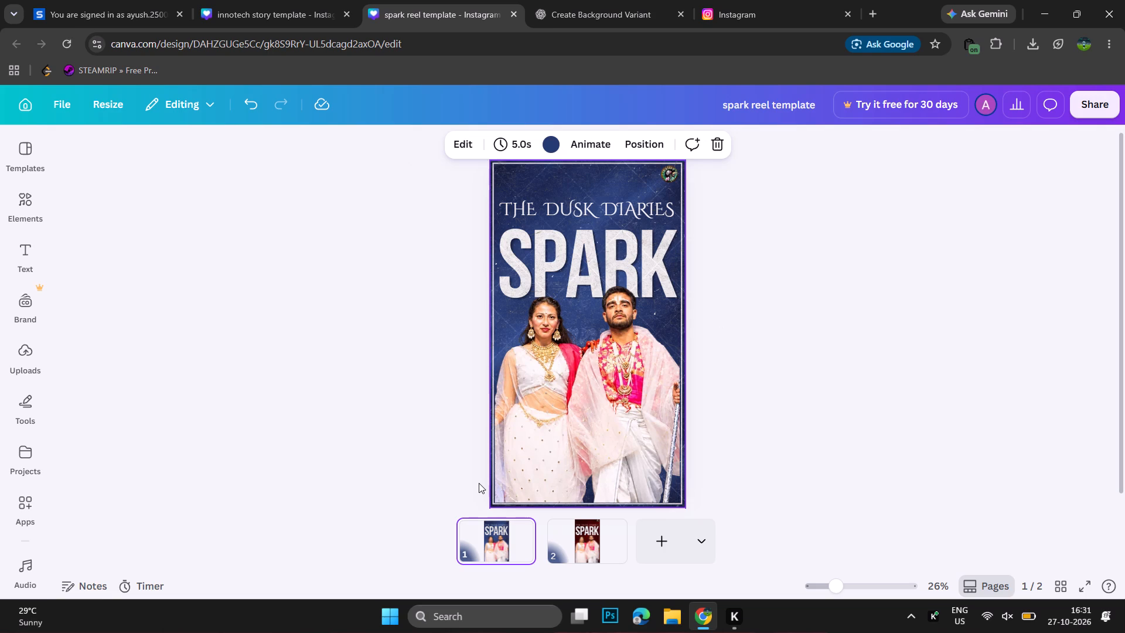
{"action": "key", "text": "alt+1"}
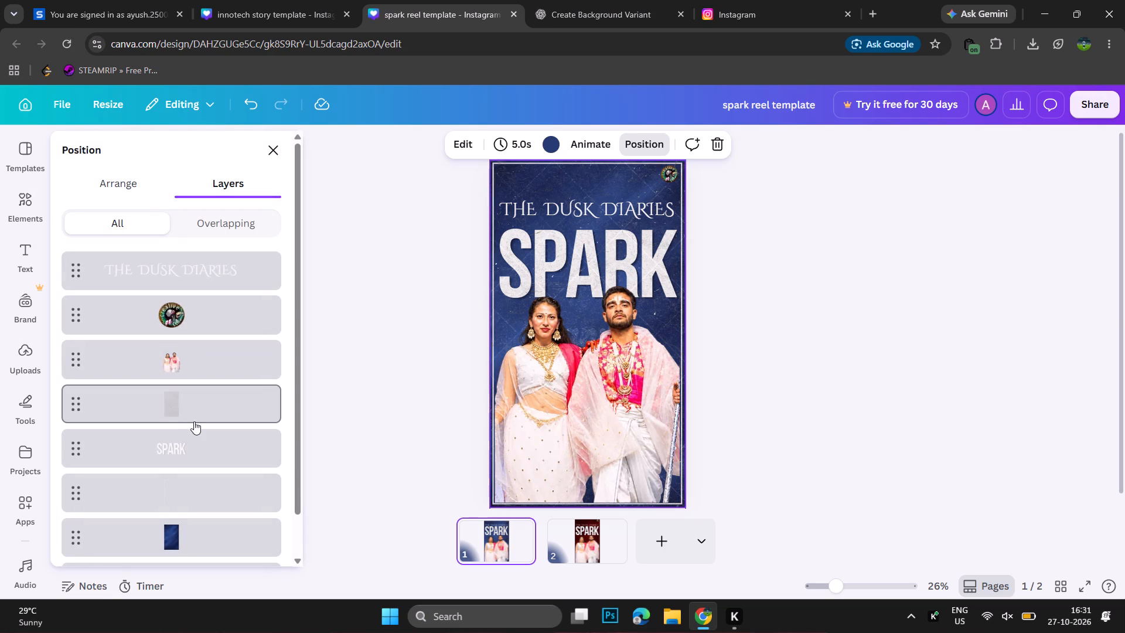
{"action": "left_click", "coordinate": [256, 406]}
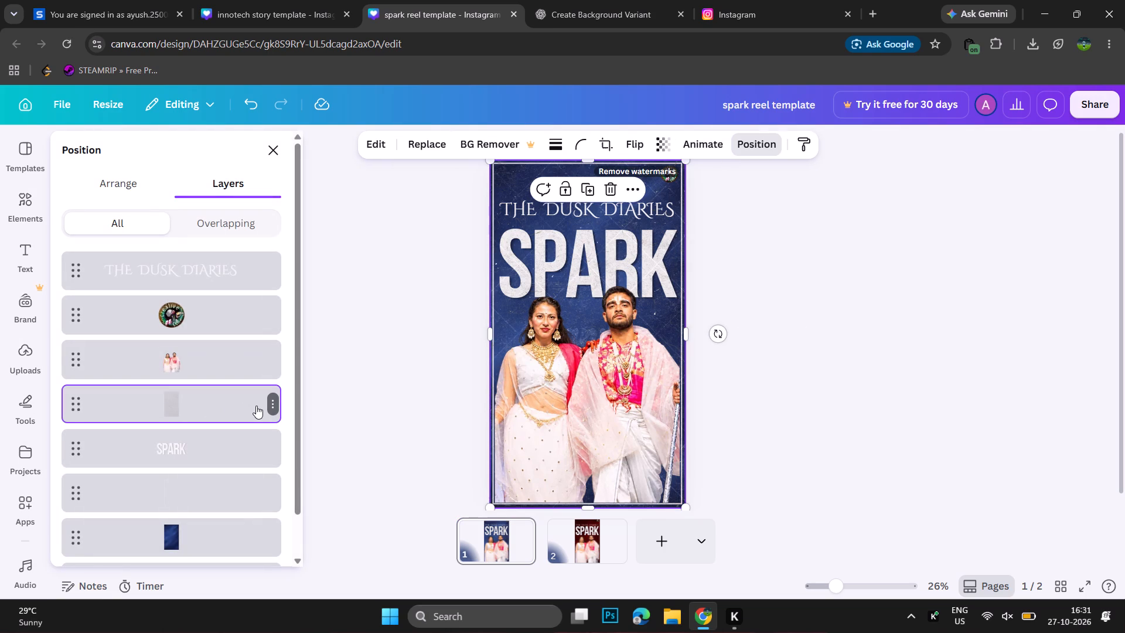
{"action": "key", "text": "ctrl+c"}
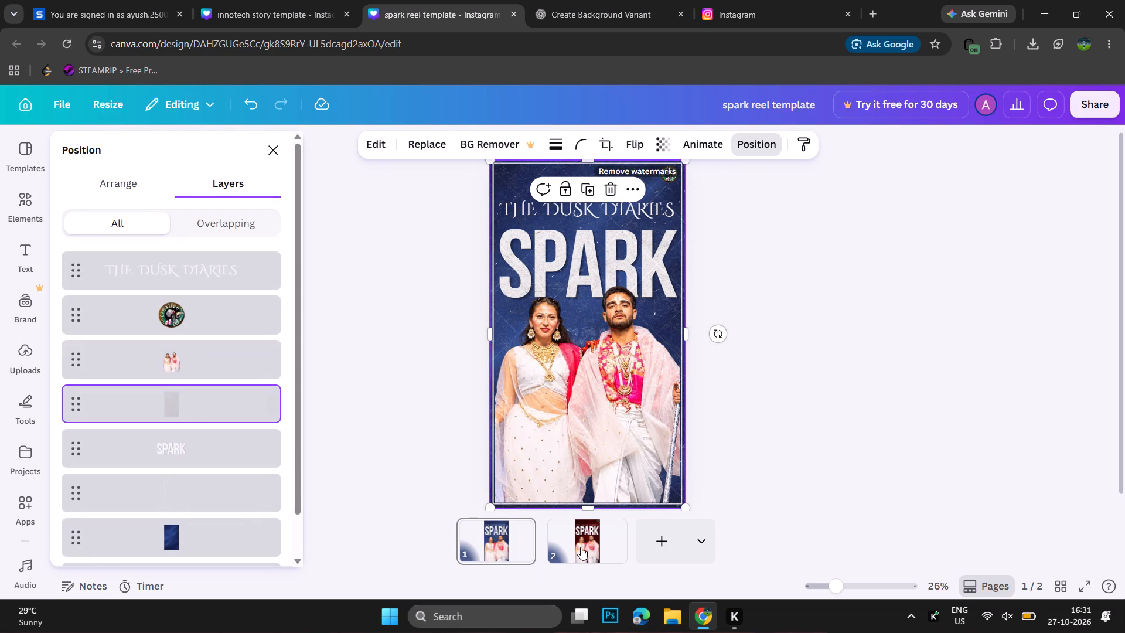
{"action": "left_click", "coordinate": [582, 546]}
{"action": "left_click", "coordinate": [444, 408]}
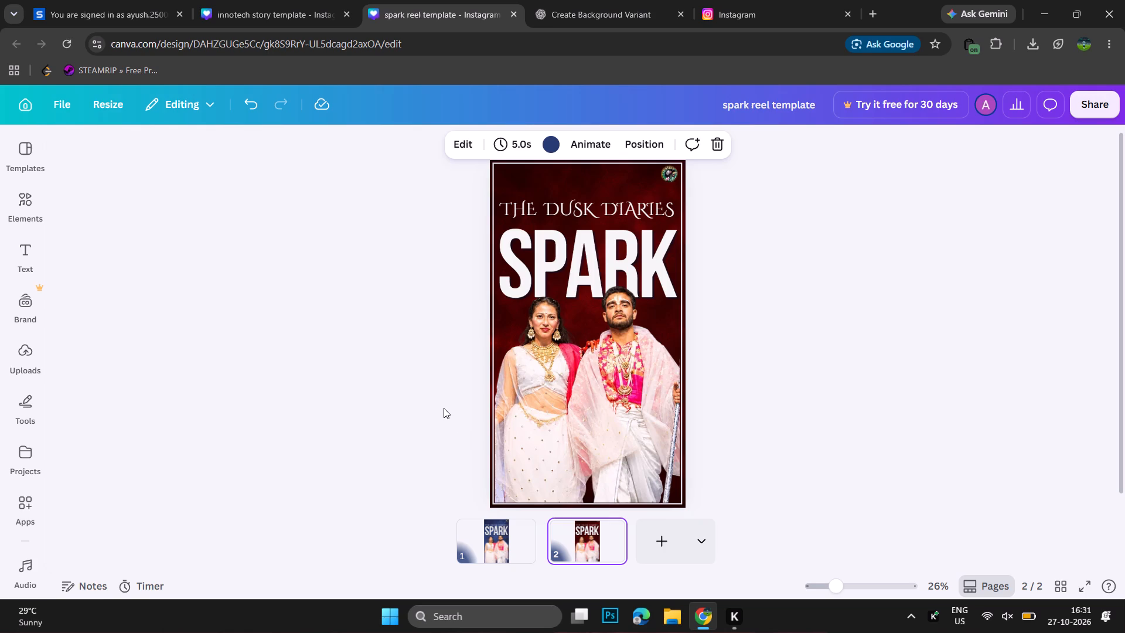
{"action": "key", "text": "ctrl+v"}
Move the pasted texture overlay on page 2 behind THE DUSK DIARIES, the couple and the logo, directly above the SPARK title.
{"action": "key", "text": "alt+1"}
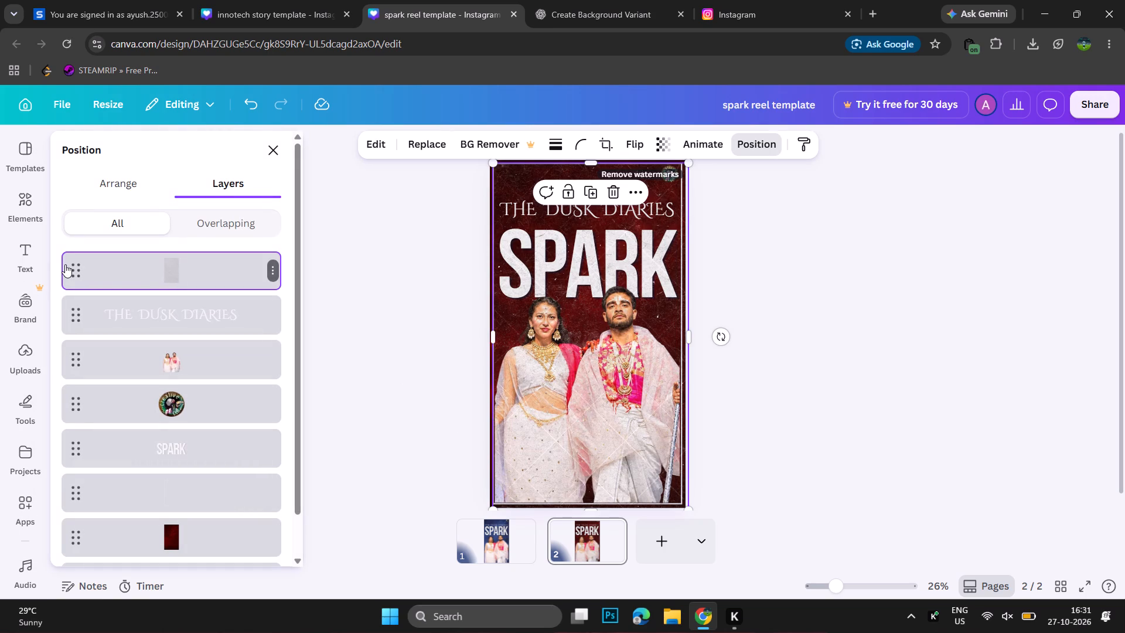
{"action": "left_click_drag", "start_coordinate": [65, 264], "coordinate": [70, 326]}
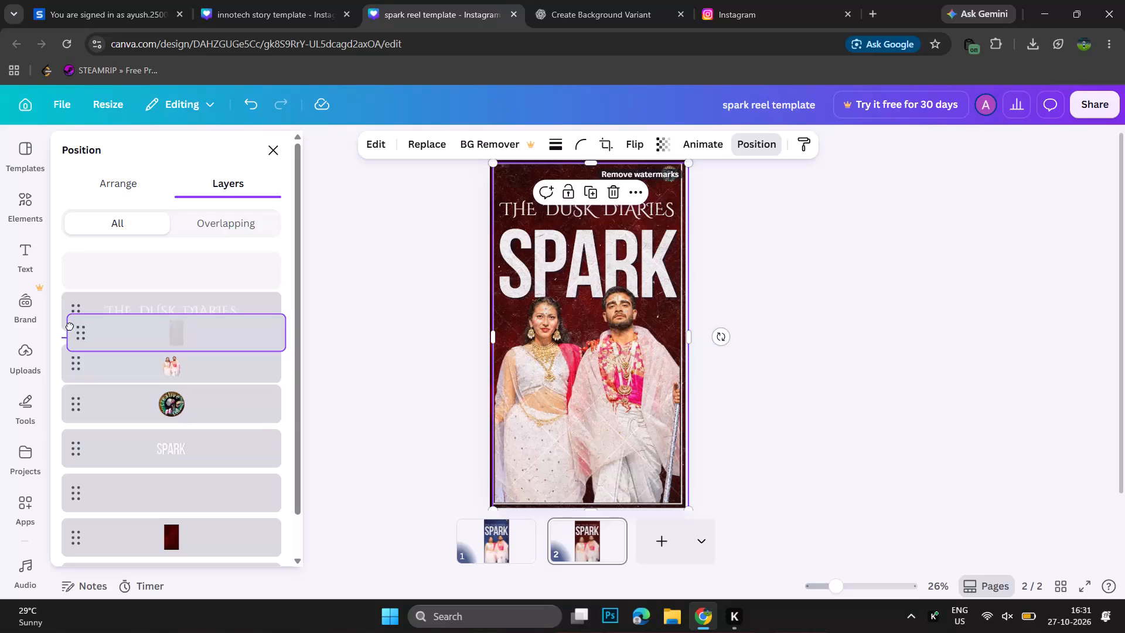
{"action": "left_click_drag", "start_coordinate": [70, 326], "coordinate": [70, 328]}
{"action": "left_click", "coordinate": [495, 538]}
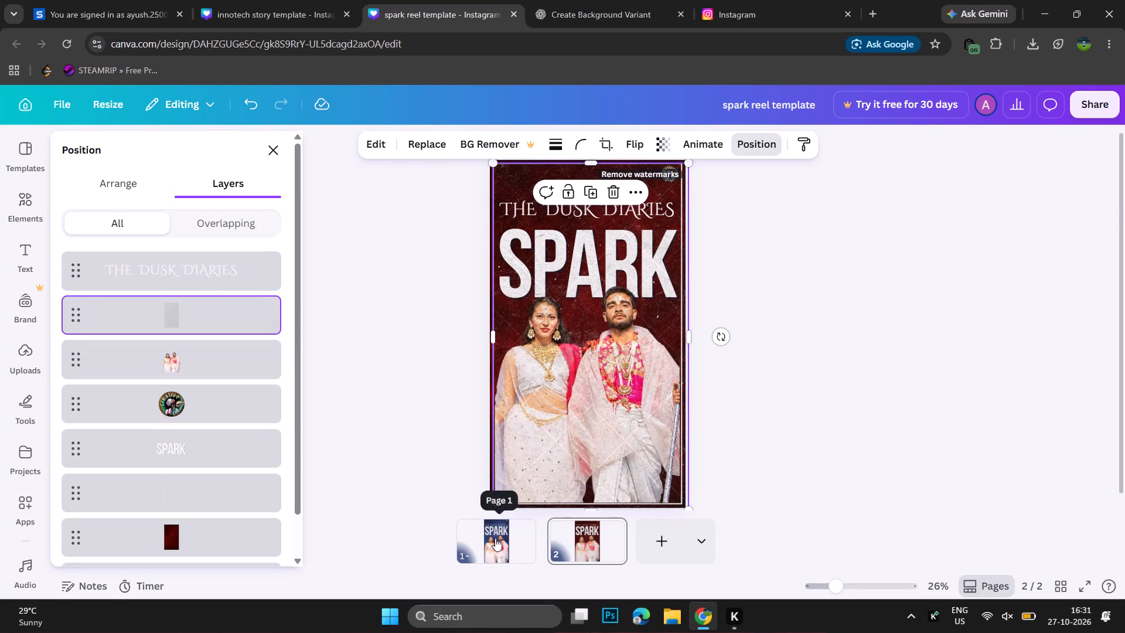
{"action": "left_click", "coordinate": [586, 547]}
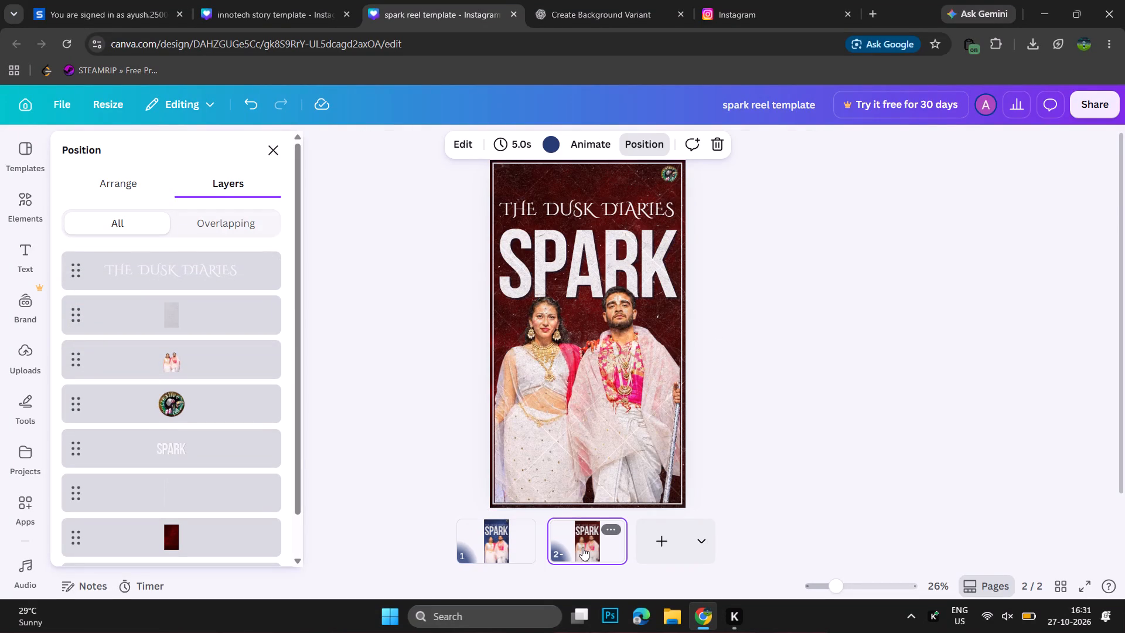
{"action": "left_click", "coordinate": [512, 547]}
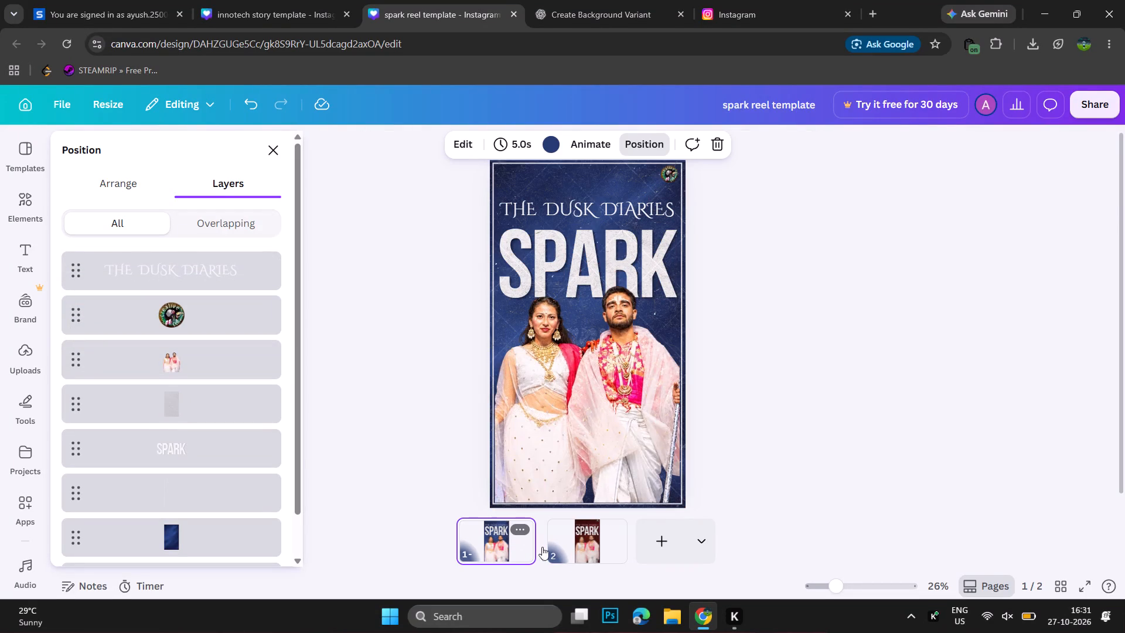
{"action": "left_click", "coordinate": [578, 555]}
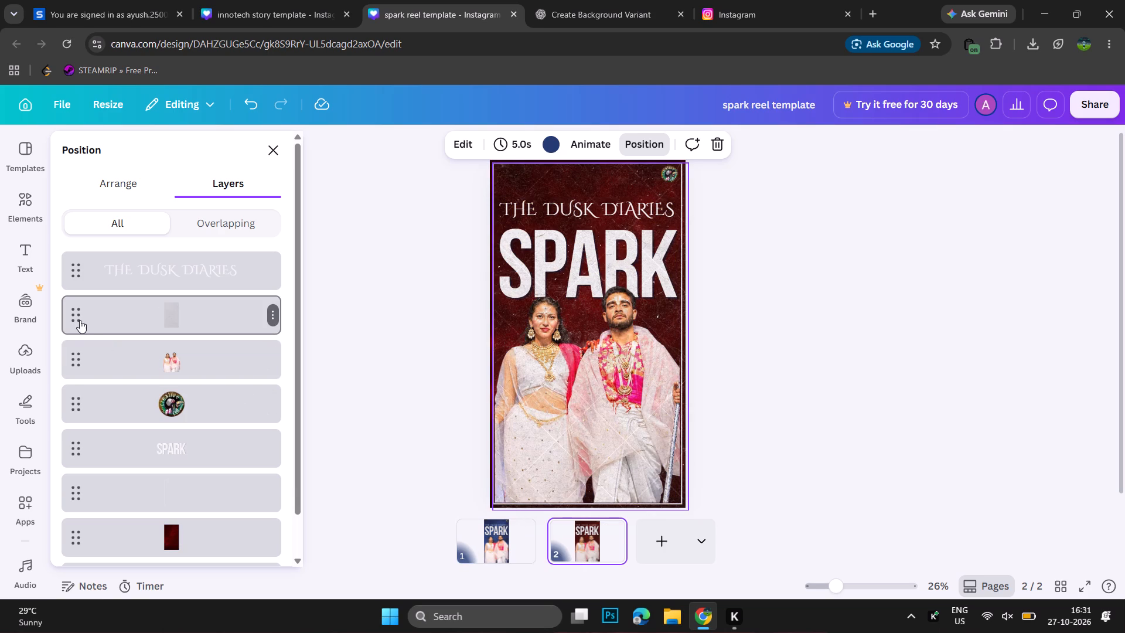
{"action": "left_click_drag", "start_coordinate": [79, 319], "coordinate": [85, 424]}
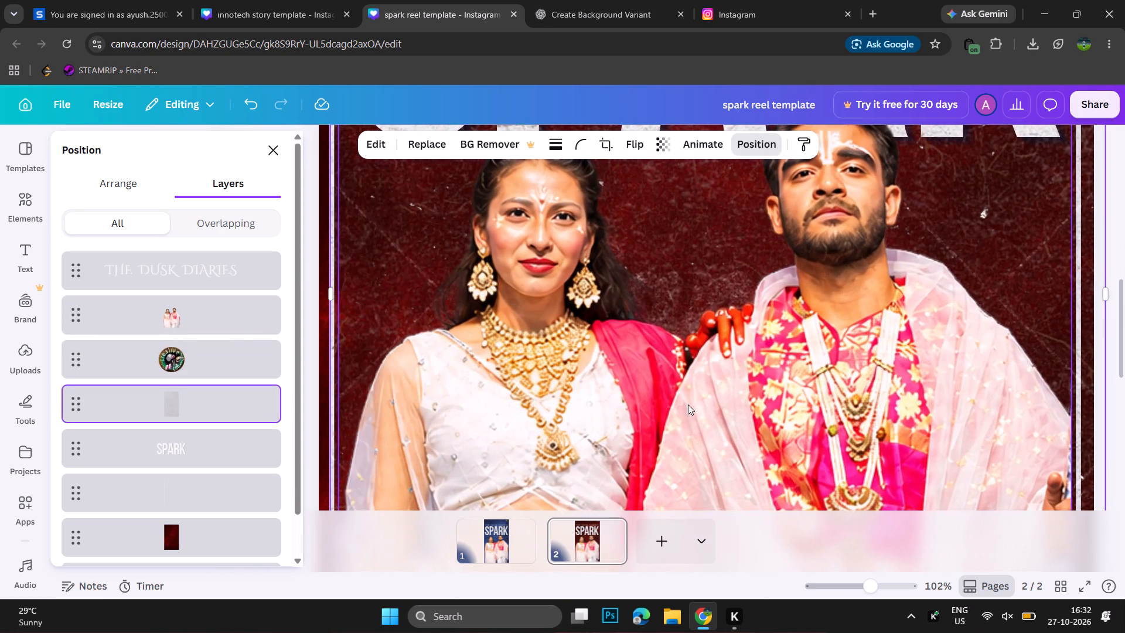
{"action": "scroll", "coordinate": [633, 319], "scroll_direction": "up", "scroll_amount": 5}
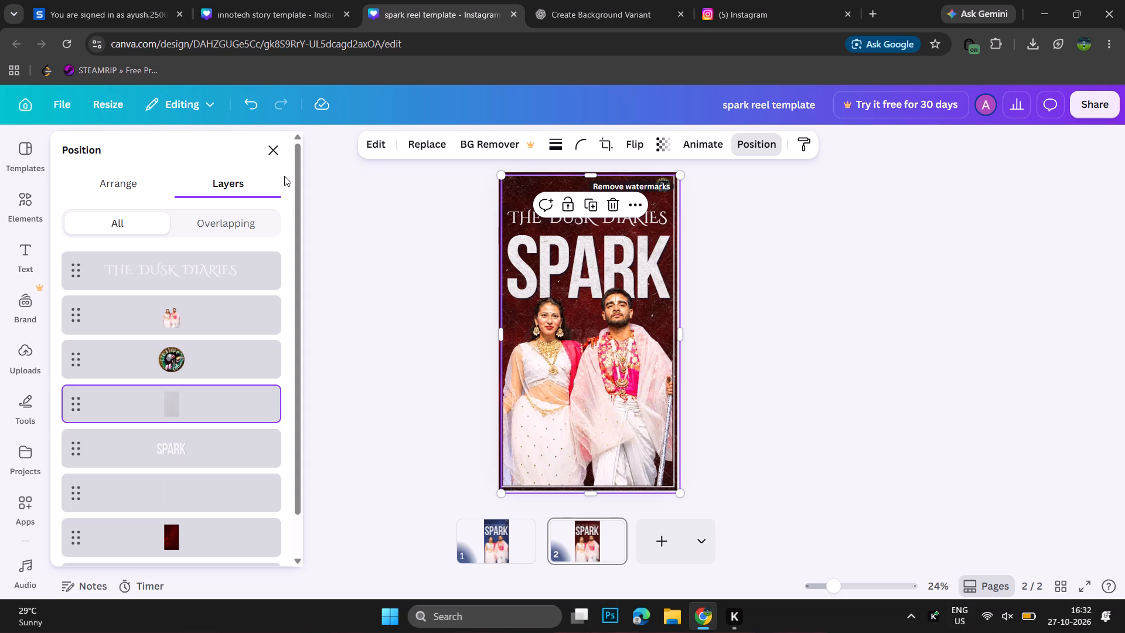
Nudge the round logo in the upper corner of page 2 slightly toward the right side of the white frame.
{"action": "scroll", "coordinate": [461, 384], "scroll_direction": "down", "scroll_amount": 2}
{"action": "scroll", "coordinate": [605, 443], "scroll_direction": "down", "scroll_amount": 2}
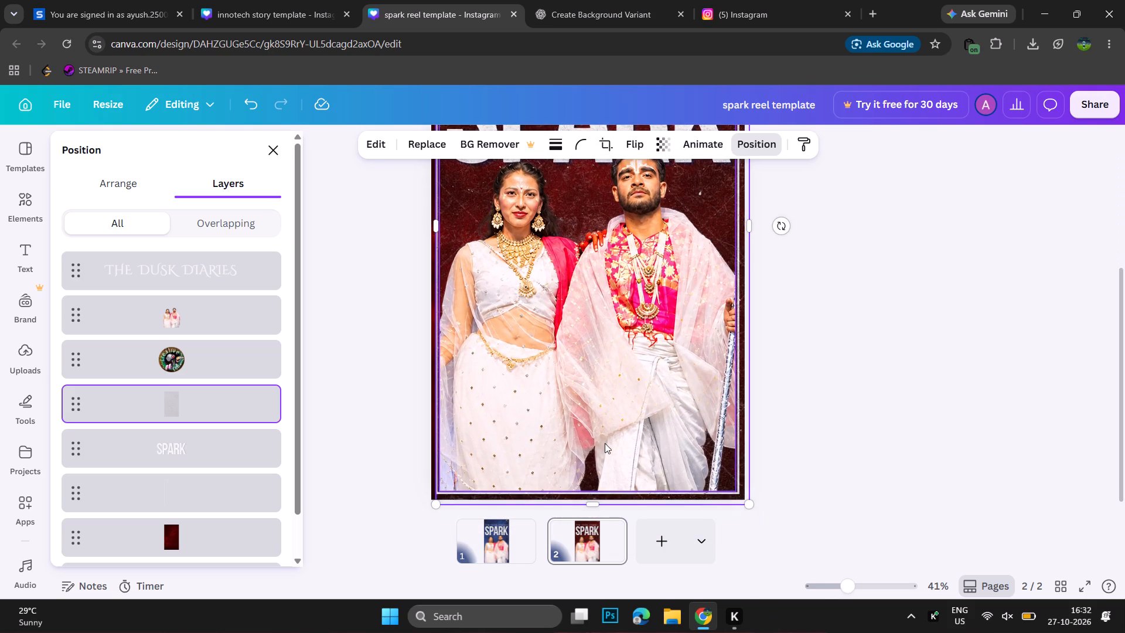
{"action": "scroll", "coordinate": [605, 443], "scroll_direction": "up", "scroll_amount": 1}
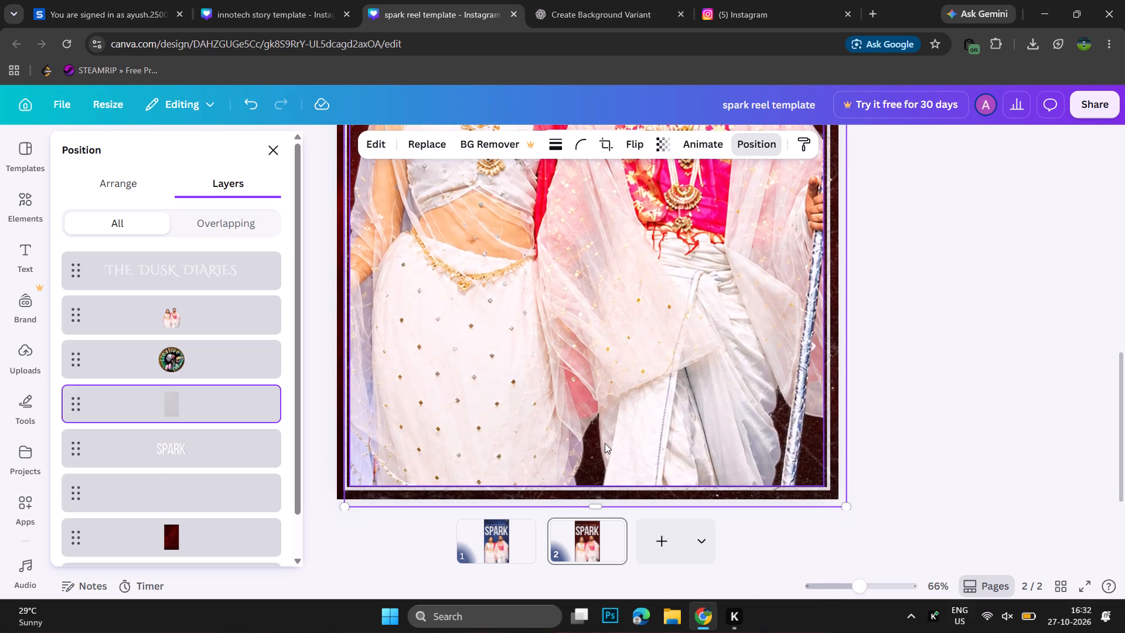
{"action": "scroll", "coordinate": [605, 443], "scroll_direction": "up", "scroll_amount": 2}
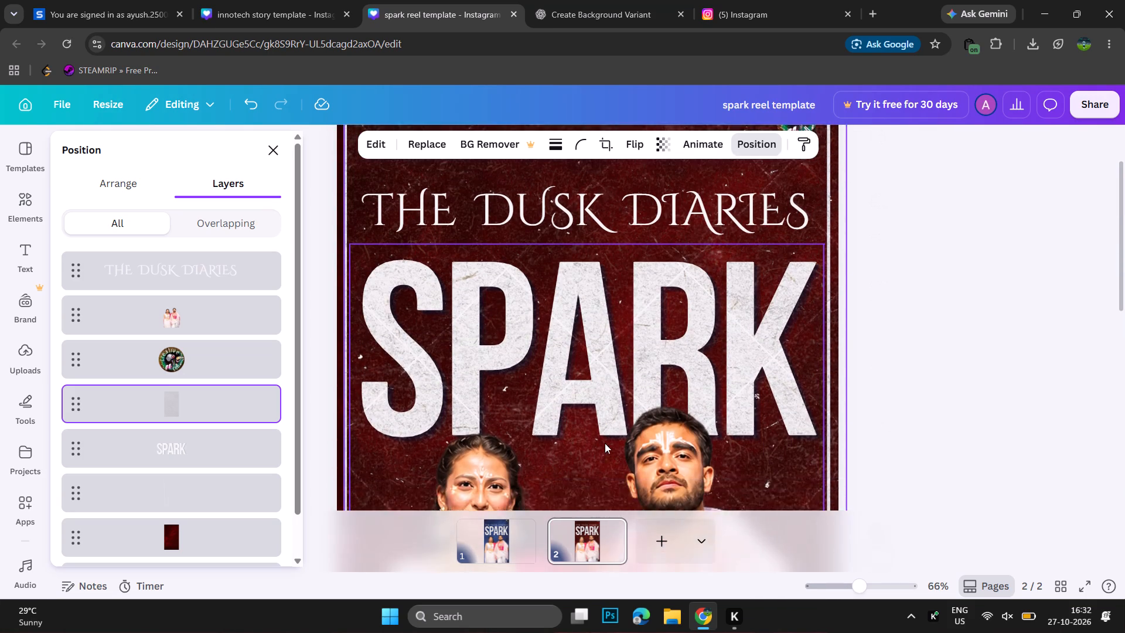
{"action": "scroll", "coordinate": [605, 443], "scroll_direction": "up", "scroll_amount": 2}
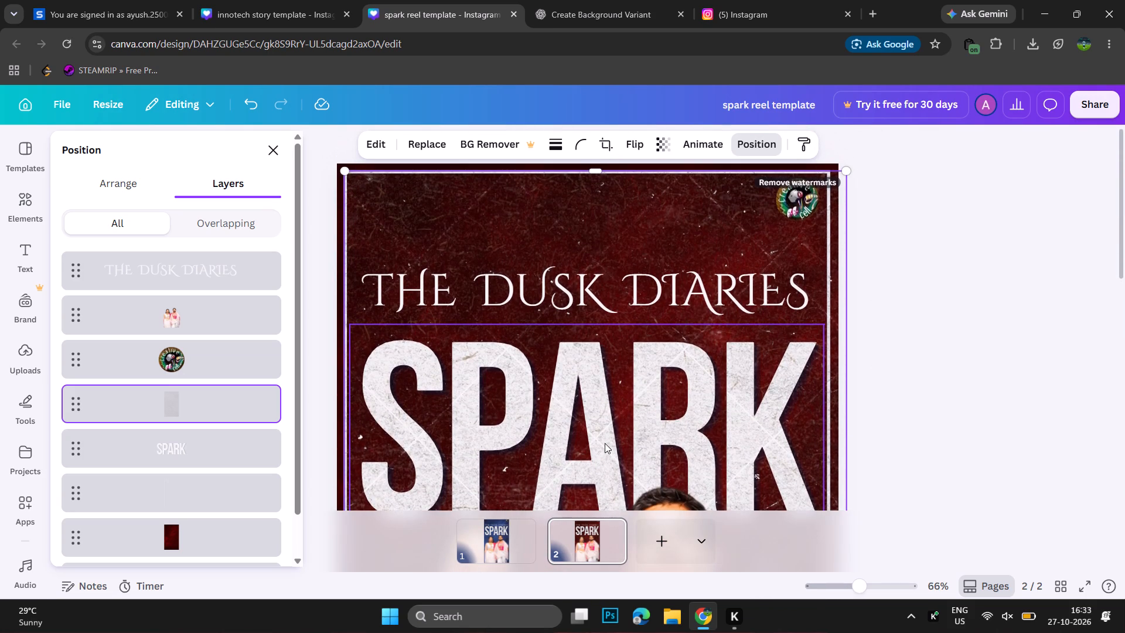
{"action": "scroll", "coordinate": [605, 443], "scroll_direction": "up", "scroll_amount": 1}
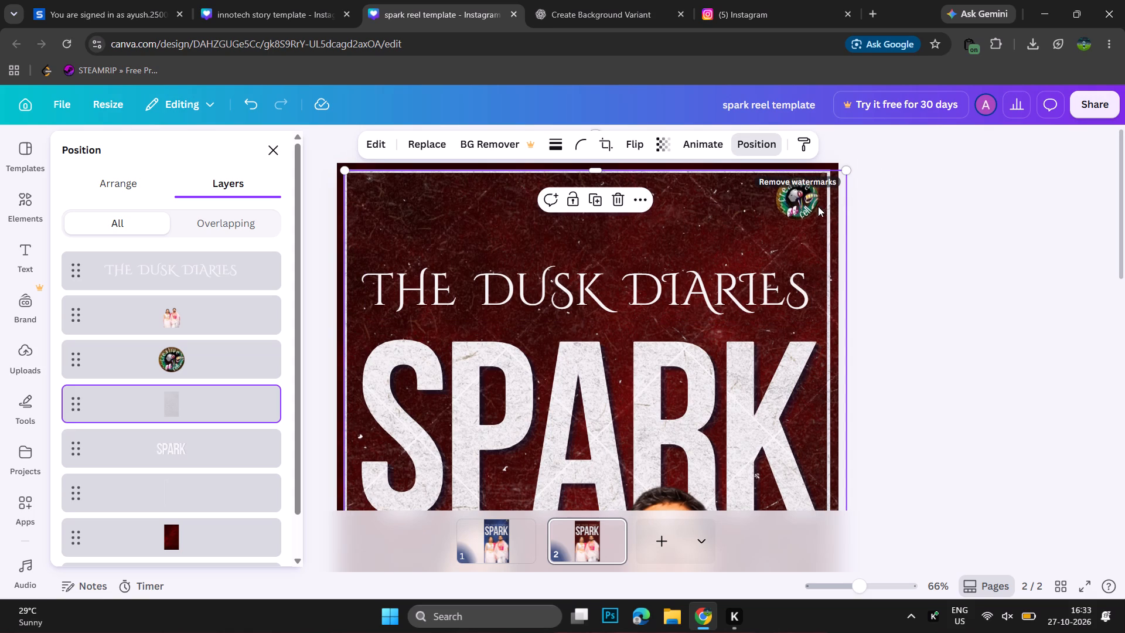
{"action": "left_click", "coordinate": [799, 209]}
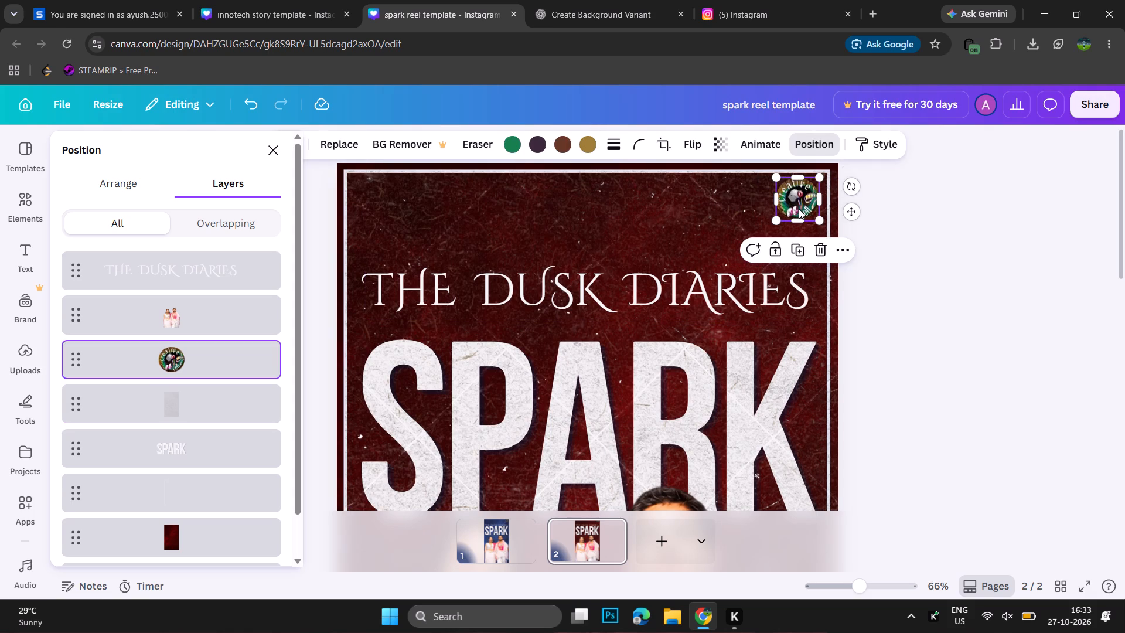
{"action": "left_click", "coordinate": [799, 209]}
{"action": "key", "text": "alt+Right"}
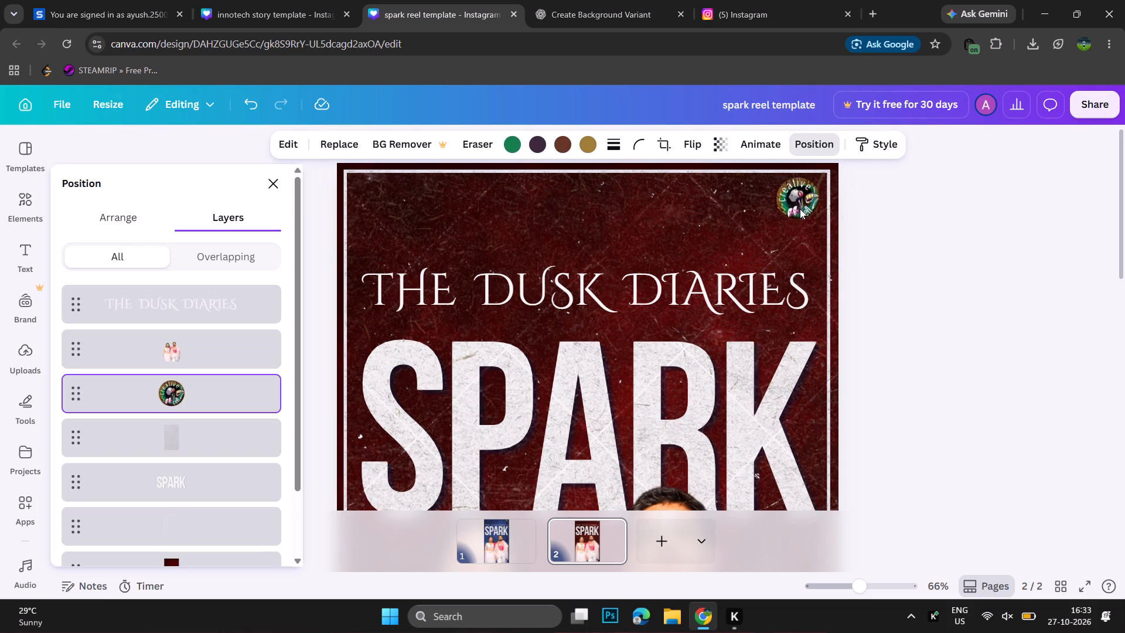
{"action": "key", "text": "alt+Right"}
{"action": "key", "text": "alt+Right"}
{"action": "key", "text": "alt+Right"}
{"action": "key", "text": "alt+Right"}
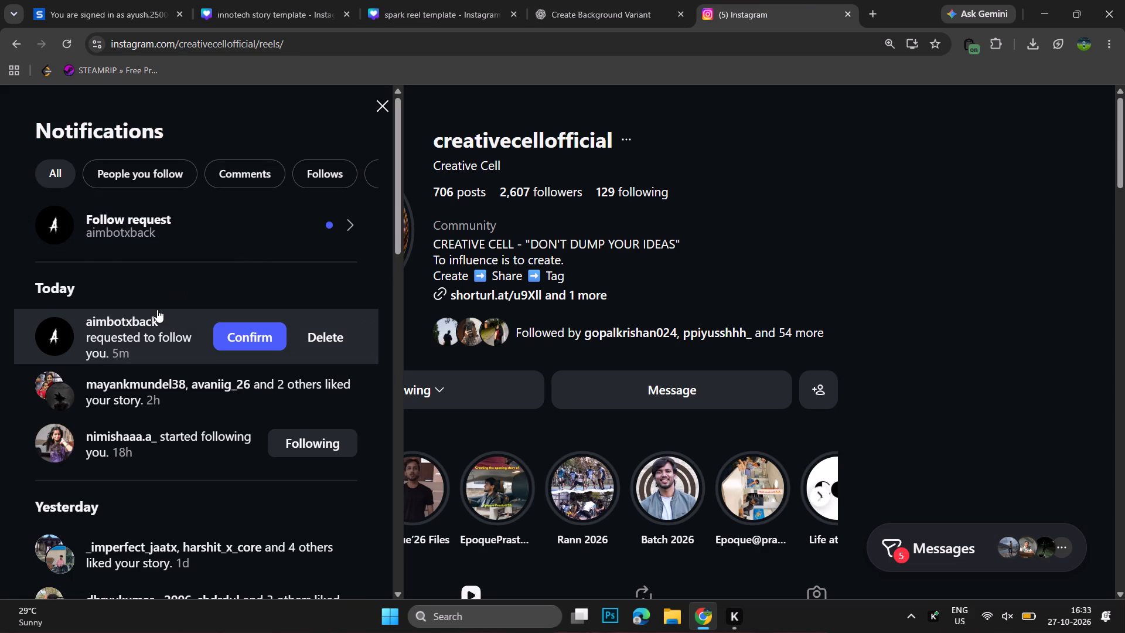
Examine the profile and posts of the account that sent today's follow request on Instagram.
{"action": "left_click", "coordinate": [117, 316]}
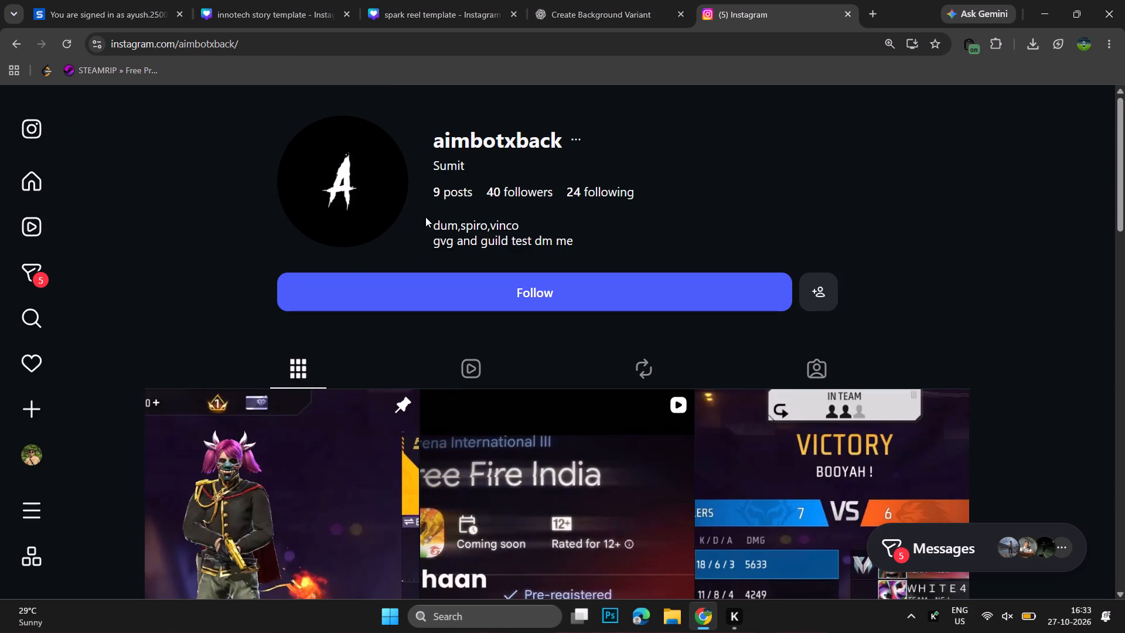
{"action": "scroll", "coordinate": [542, 361], "scroll_direction": "down", "scroll_amount": 2}
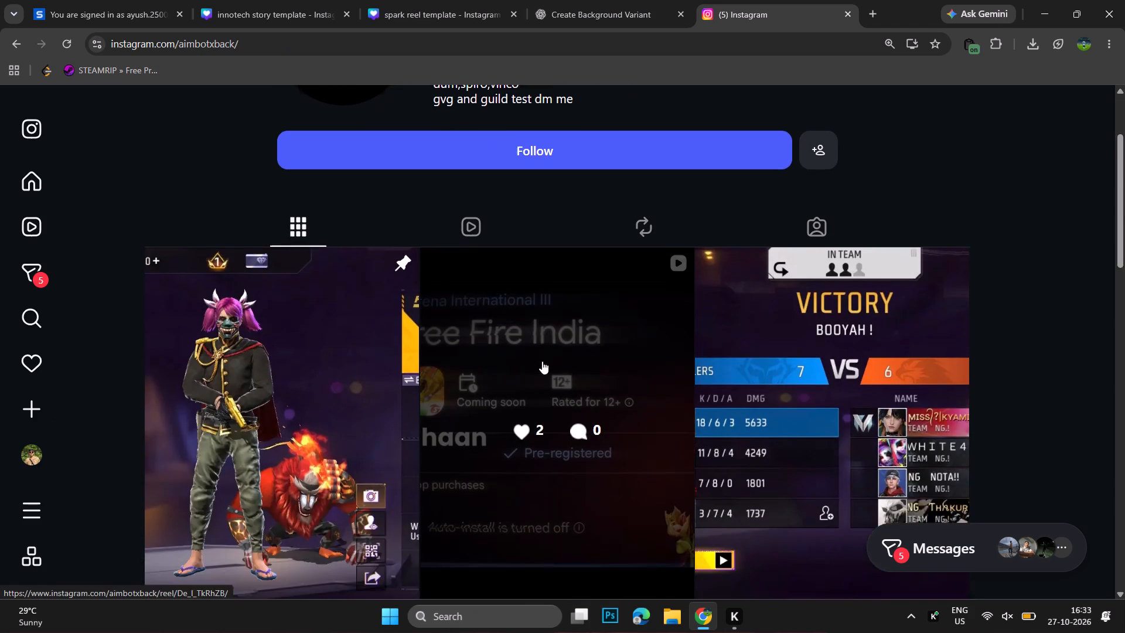
{"action": "scroll", "coordinate": [542, 361], "scroll_direction": "down", "scroll_amount": 2}
{"action": "scroll", "coordinate": [542, 361], "scroll_direction": "up", "scroll_amount": 2}
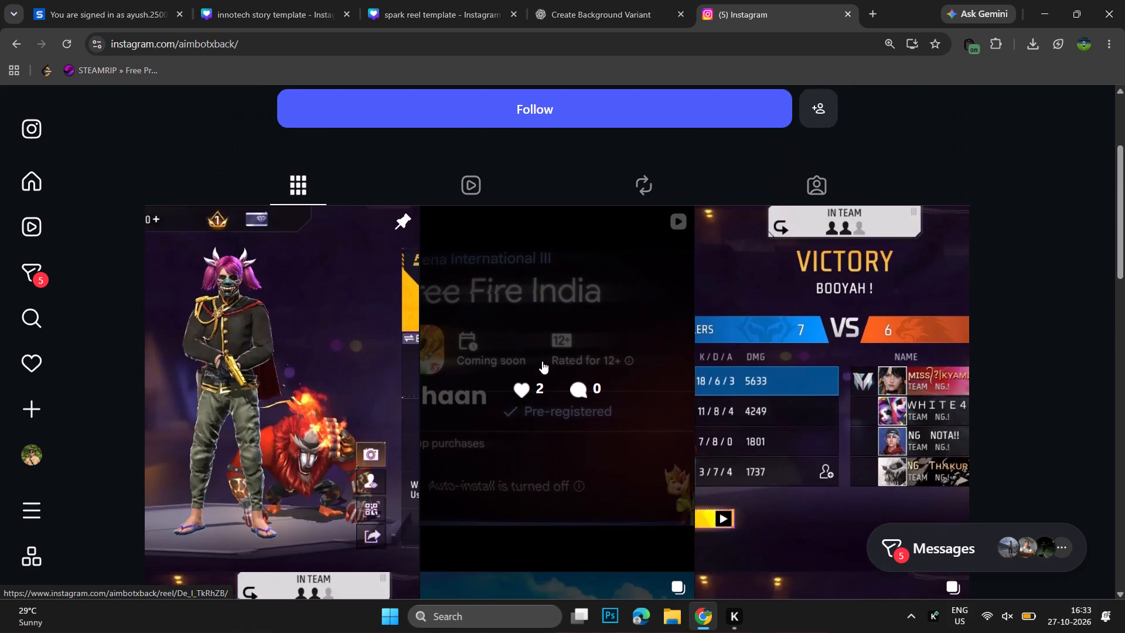
{"action": "scroll", "coordinate": [542, 361], "scroll_direction": "up", "scroll_amount": 4}
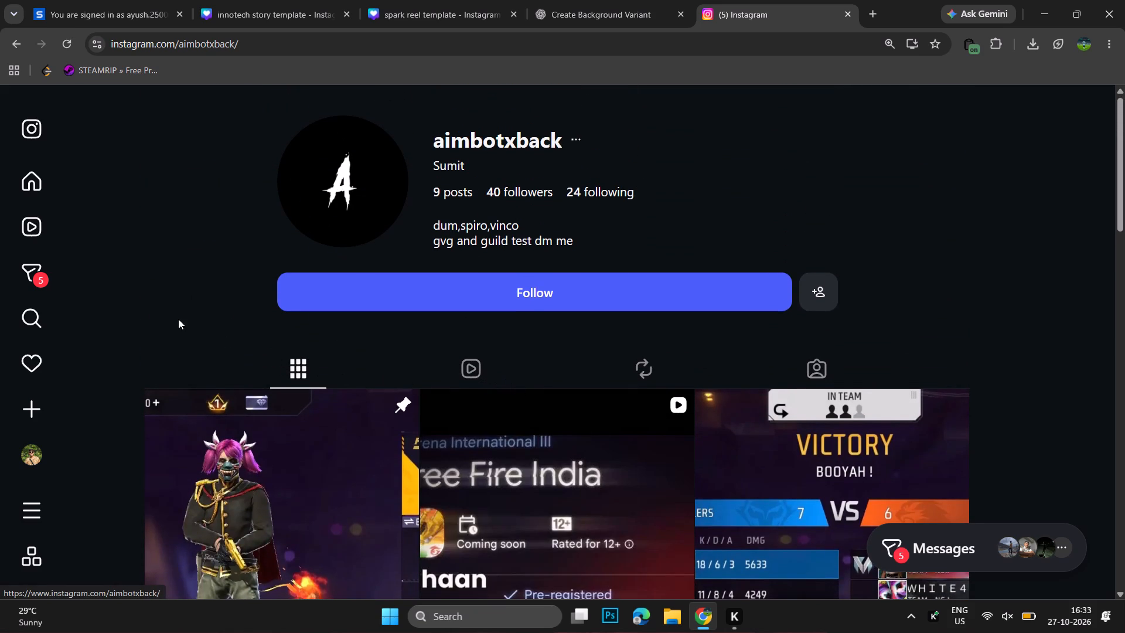
Accept today's pending follow request from the notifications and check the follow requests list.
{"action": "left_click", "coordinate": [43, 358]}
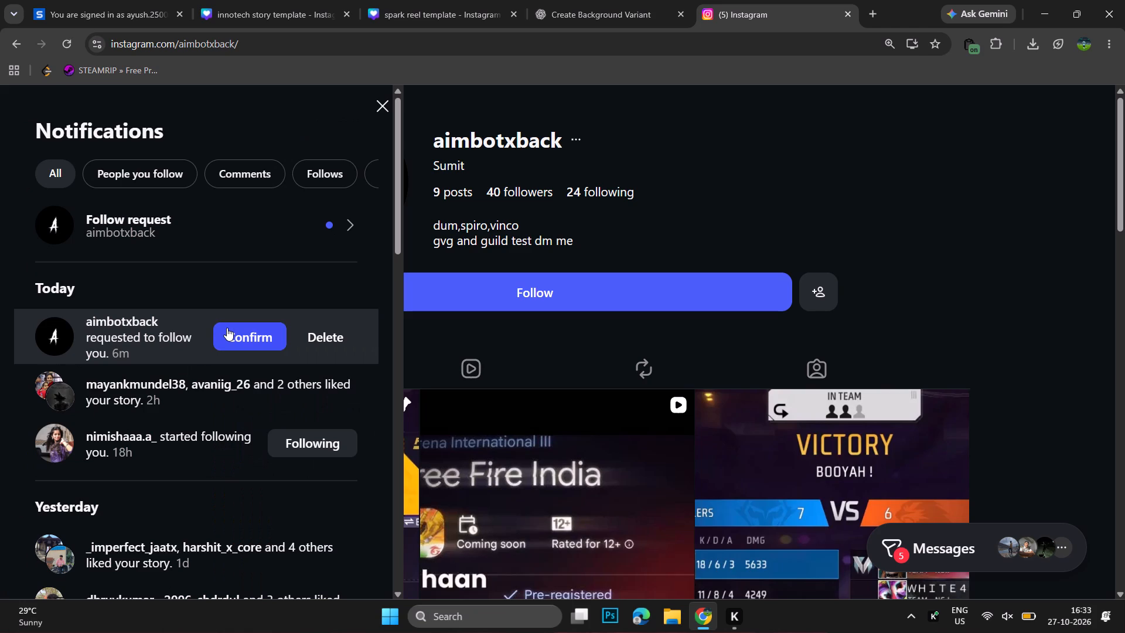
{"action": "left_click", "coordinate": [227, 328]}
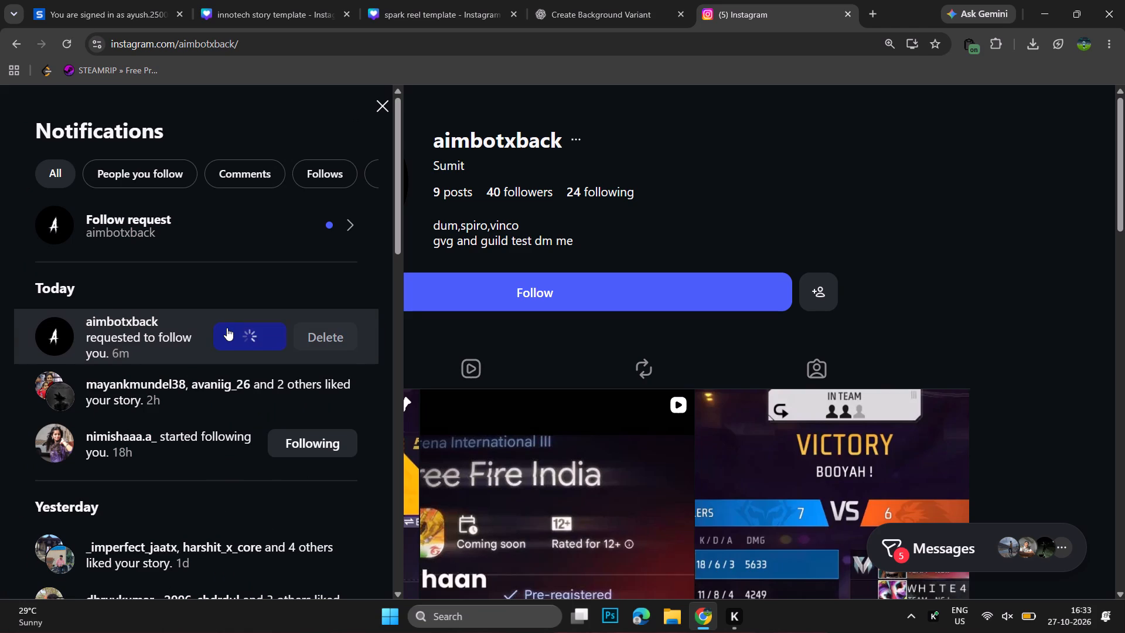
{"action": "left_click", "coordinate": [339, 235]}
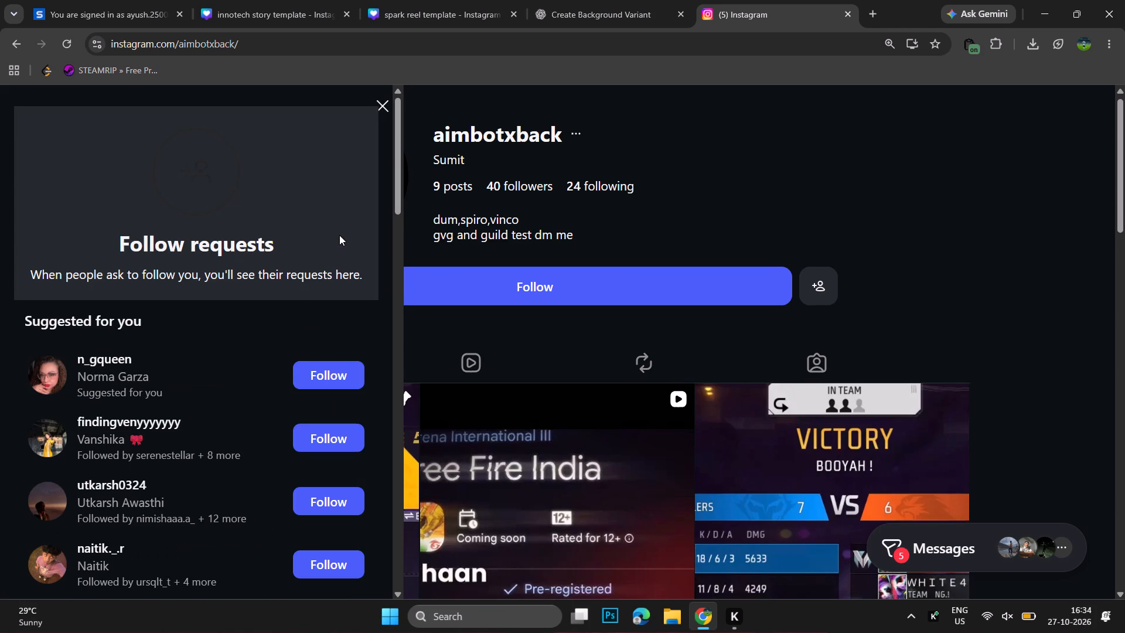
{"action": "left_click", "coordinate": [380, 105]}
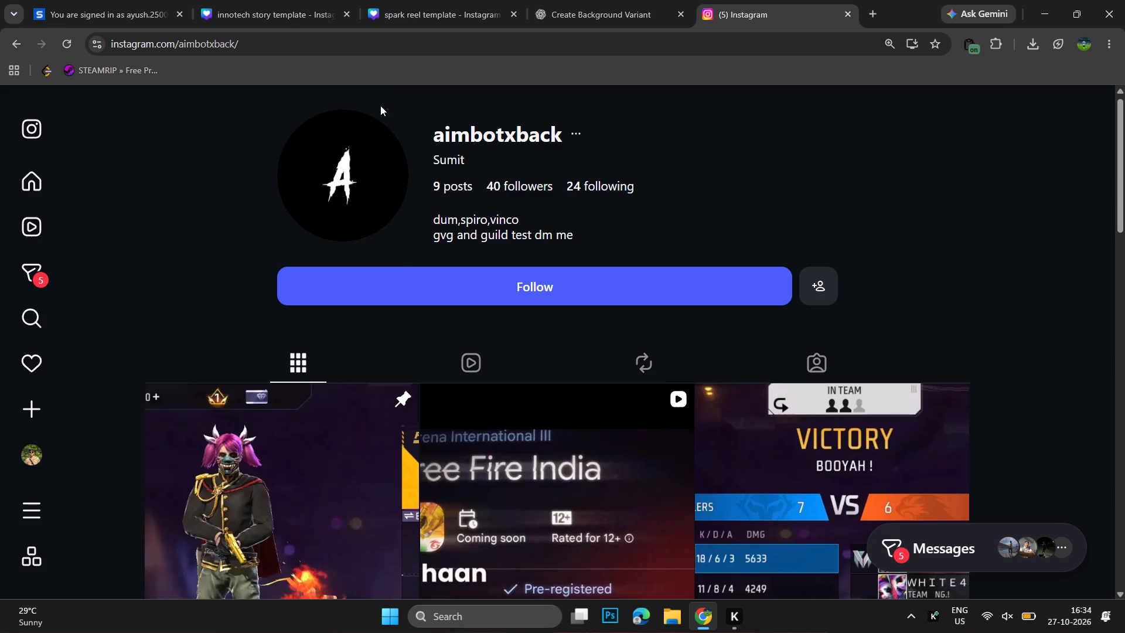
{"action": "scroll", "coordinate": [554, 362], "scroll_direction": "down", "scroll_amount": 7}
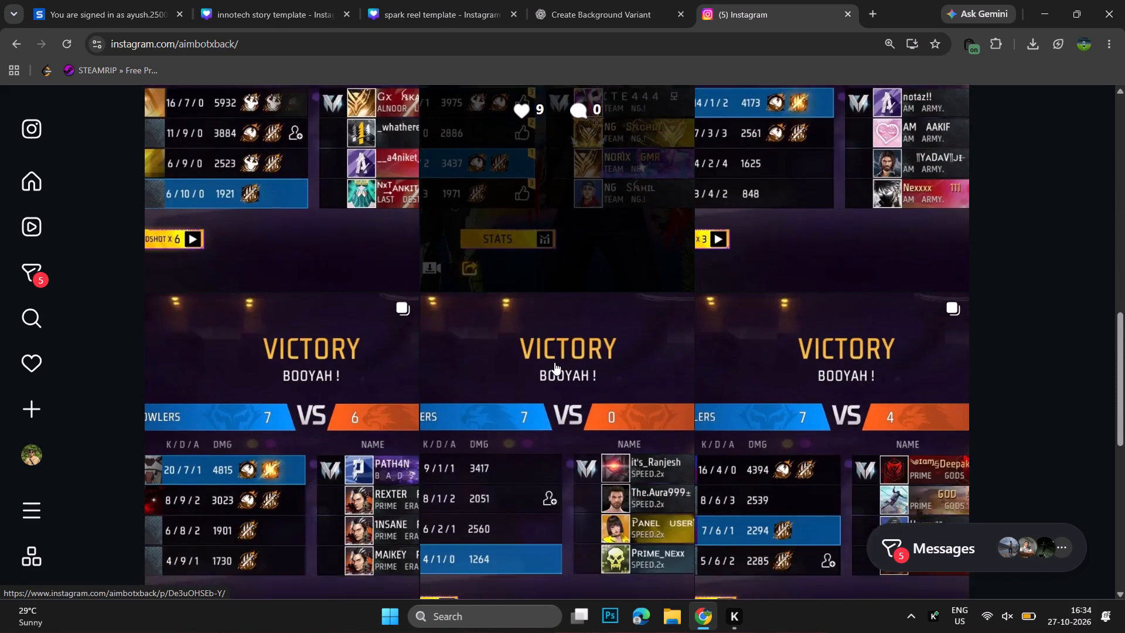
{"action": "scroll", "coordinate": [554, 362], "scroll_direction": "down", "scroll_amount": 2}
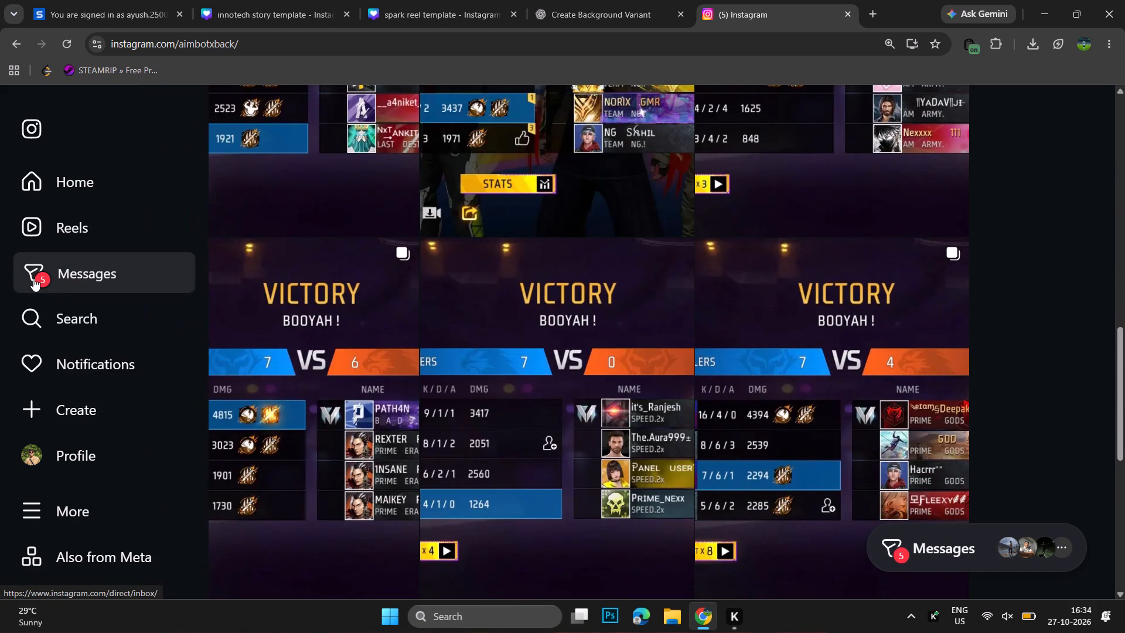
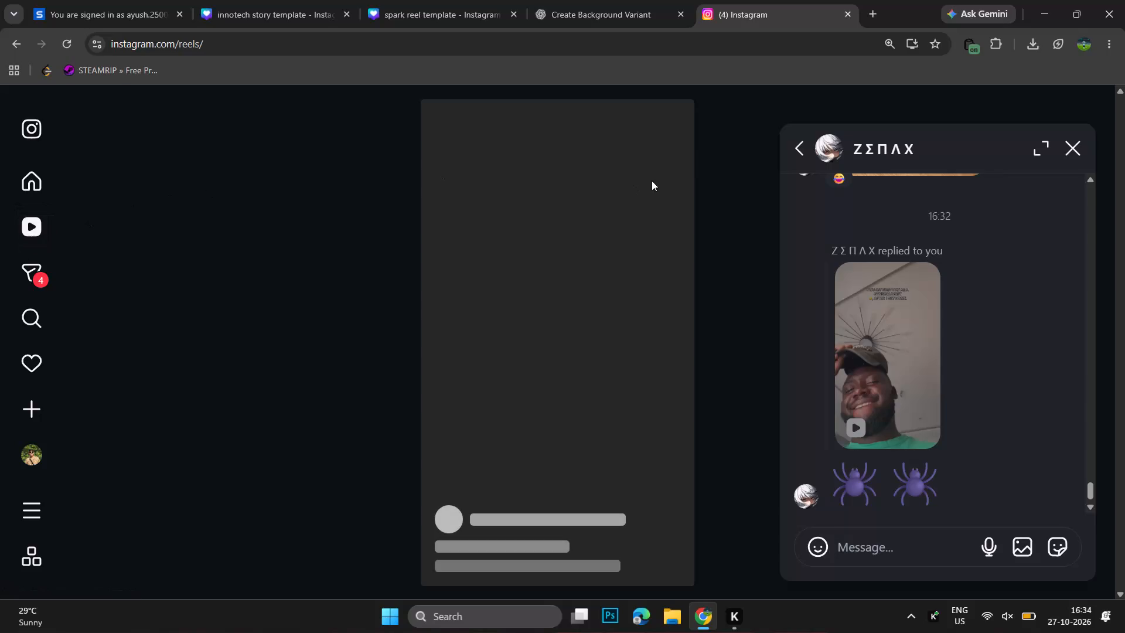
Close the open message chat and browse through the videos in the Instagram Reels feed.
{"action": "left_click", "coordinate": [1071, 137]}
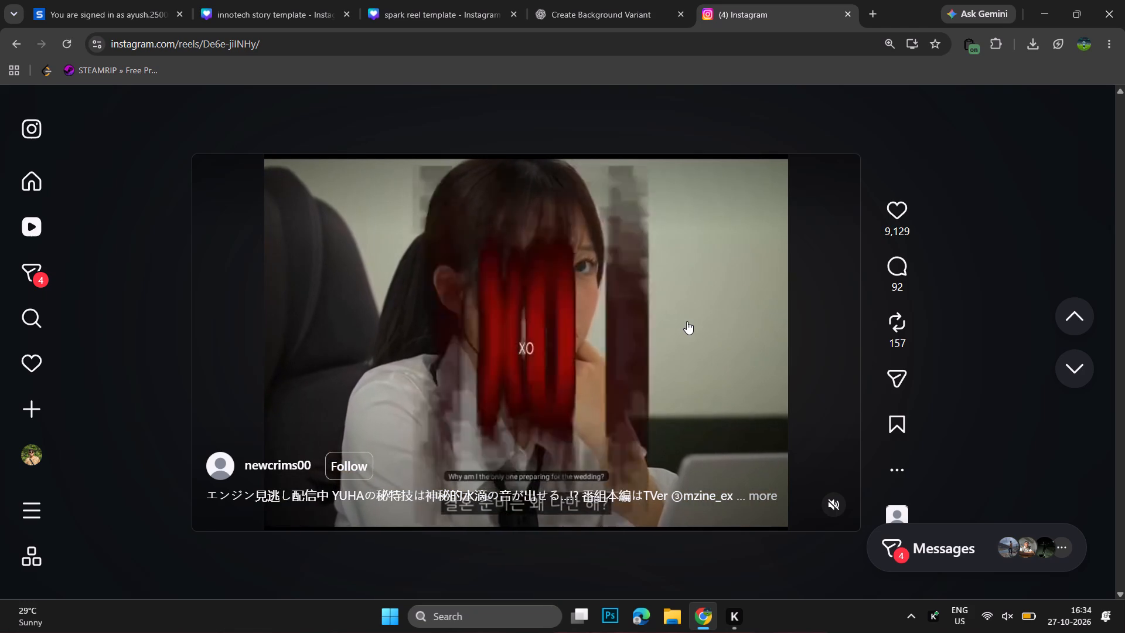
{"action": "key", "text": "Down"}
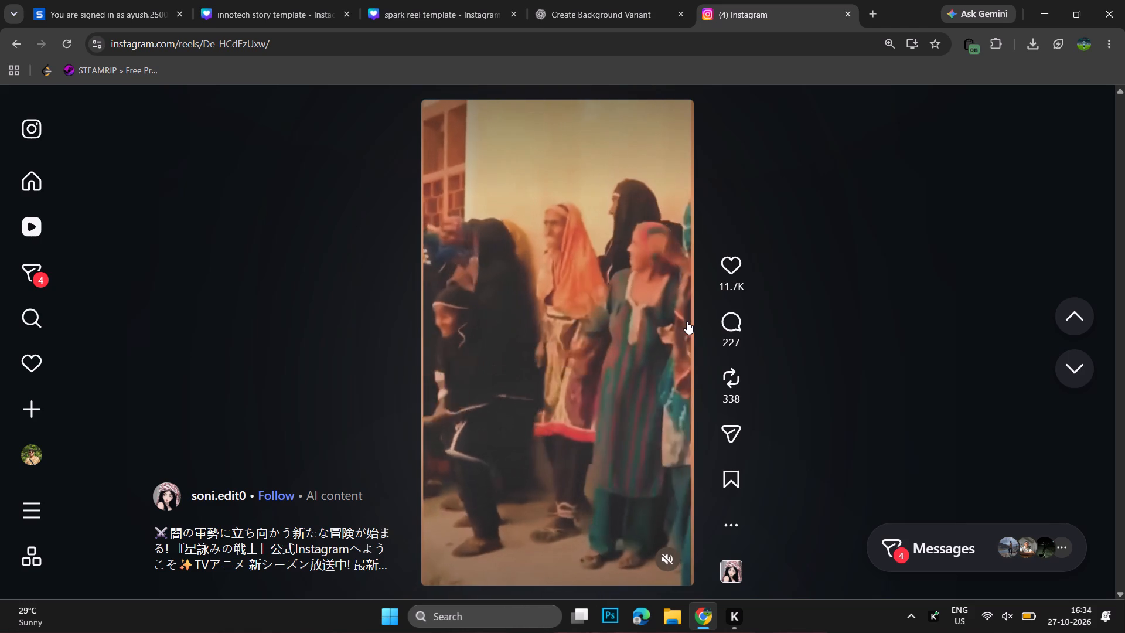
{"action": "key", "text": "Down"}
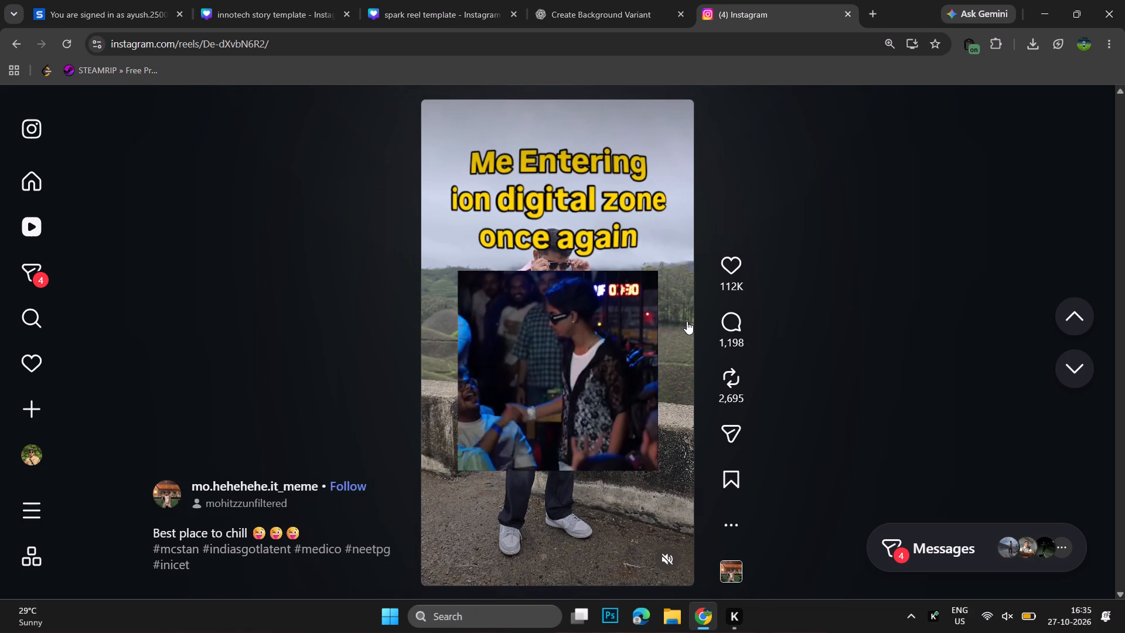
{"action": "key", "text": "Down"}
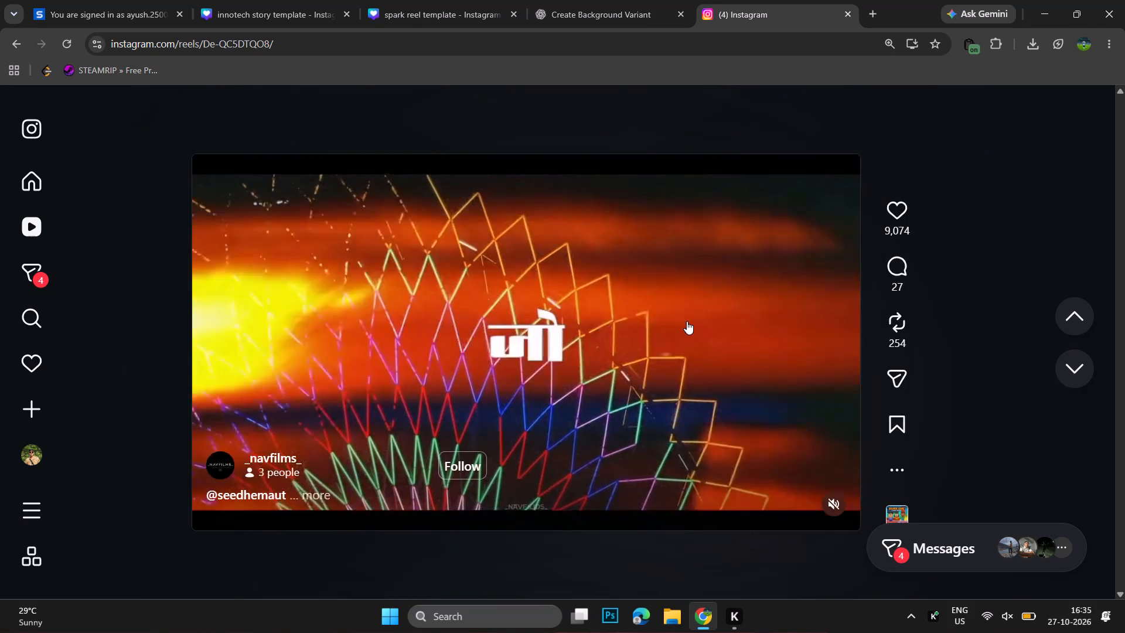
{"action": "key", "text": "Down"}
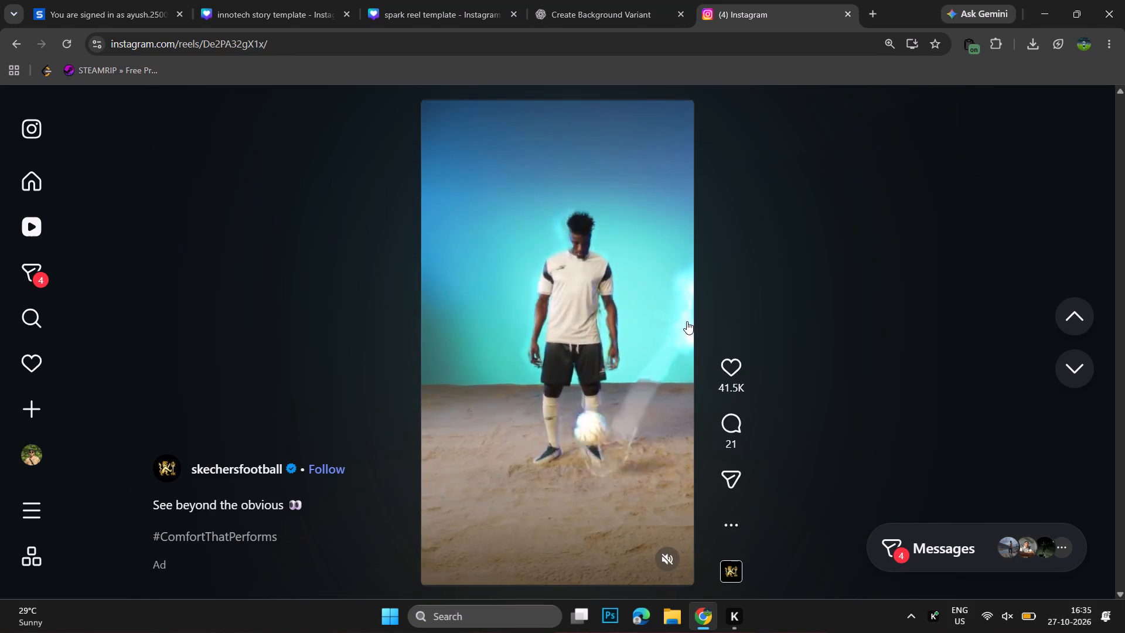
{"action": "key", "text": "Down"}
{"action": "key", "text": "Up"}
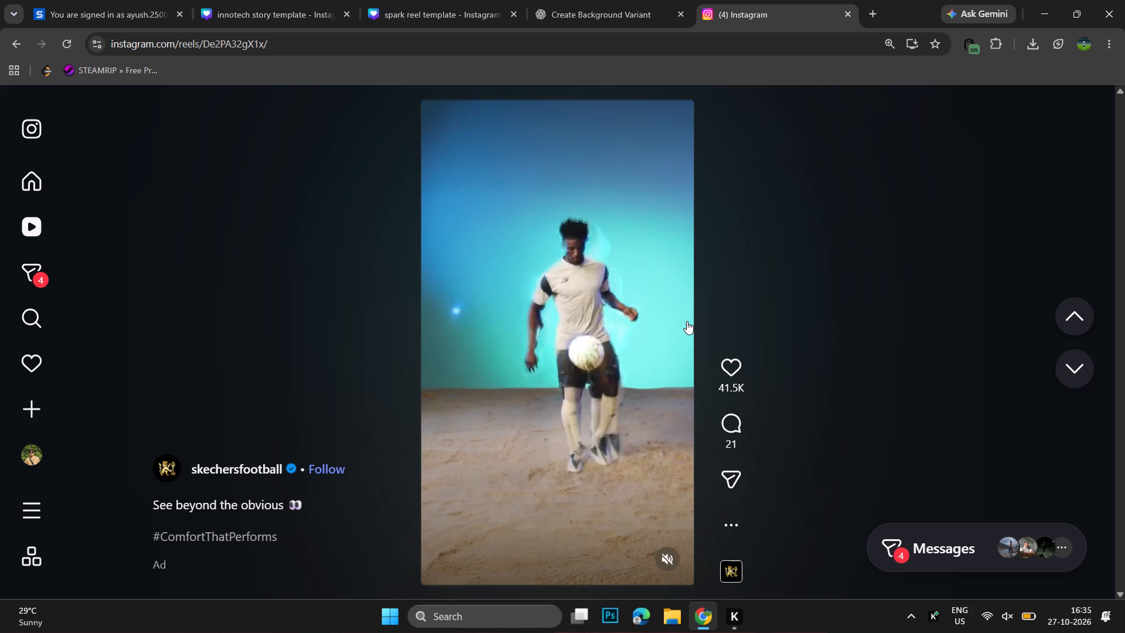
{"action": "key", "text": "Down"}
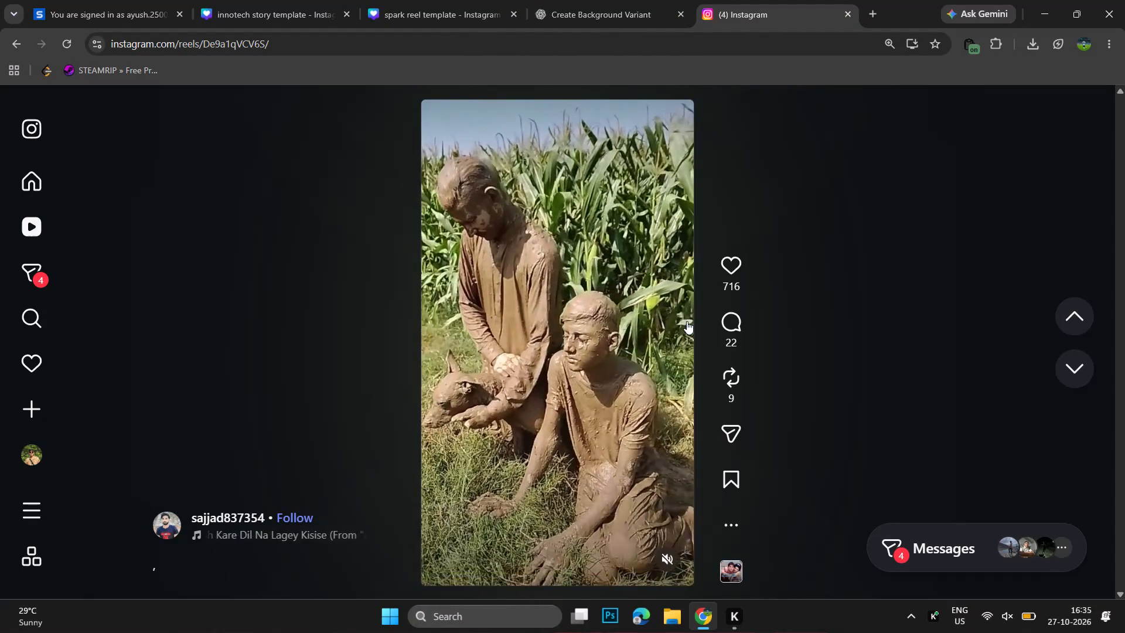
{"action": "key", "text": "Down"}
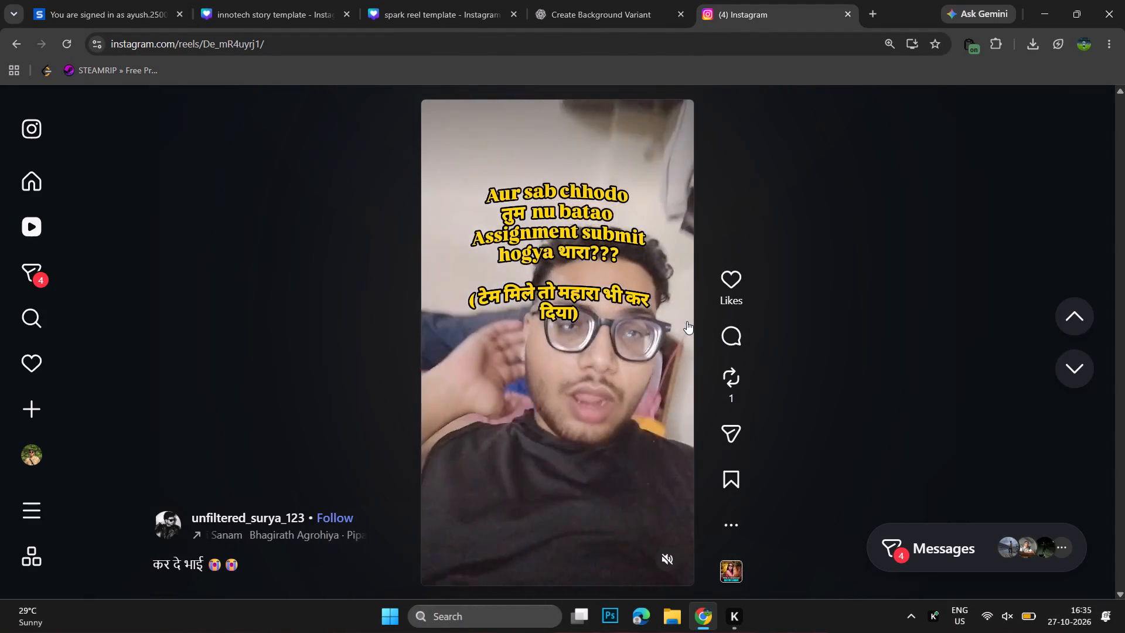
{"action": "key", "text": "Down"}
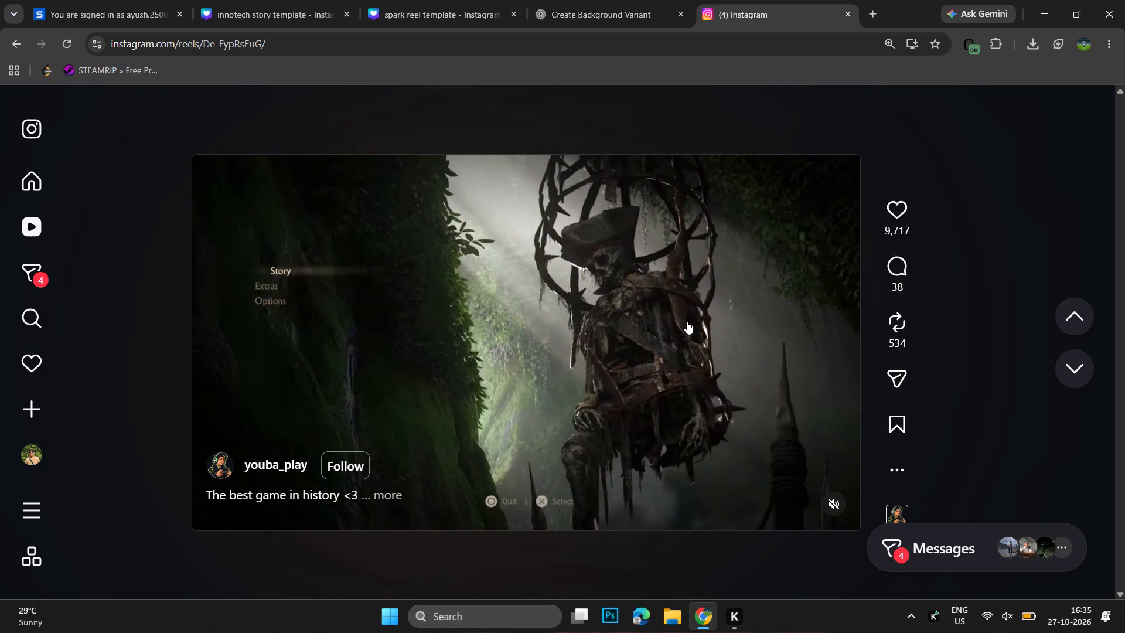
{"action": "key", "text": "Down"}
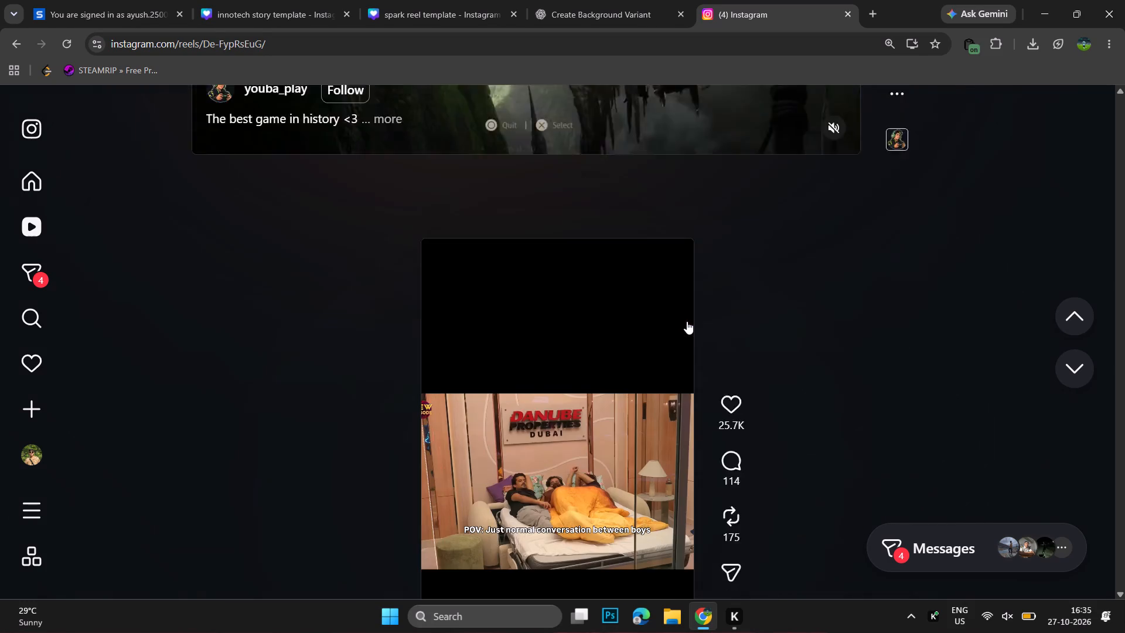
{"action": "key", "text": "Down"}
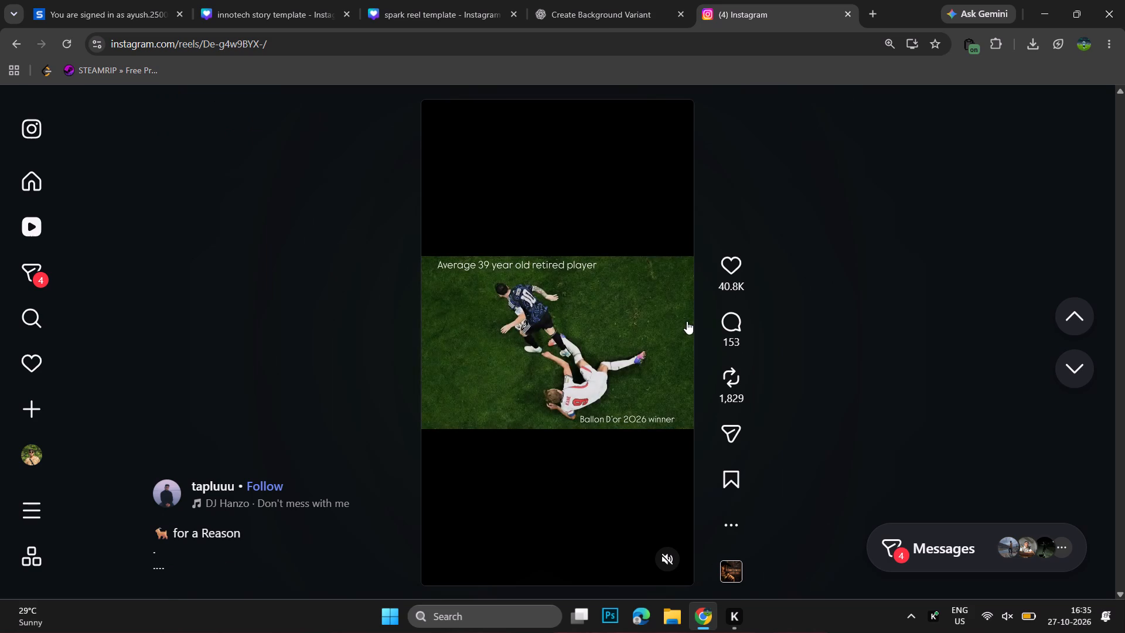
Like the football reel captioned "Average 39 year old retired player" and "Ballon D'or 2026 winner".
{"action": "left_click", "coordinate": [731, 259]}
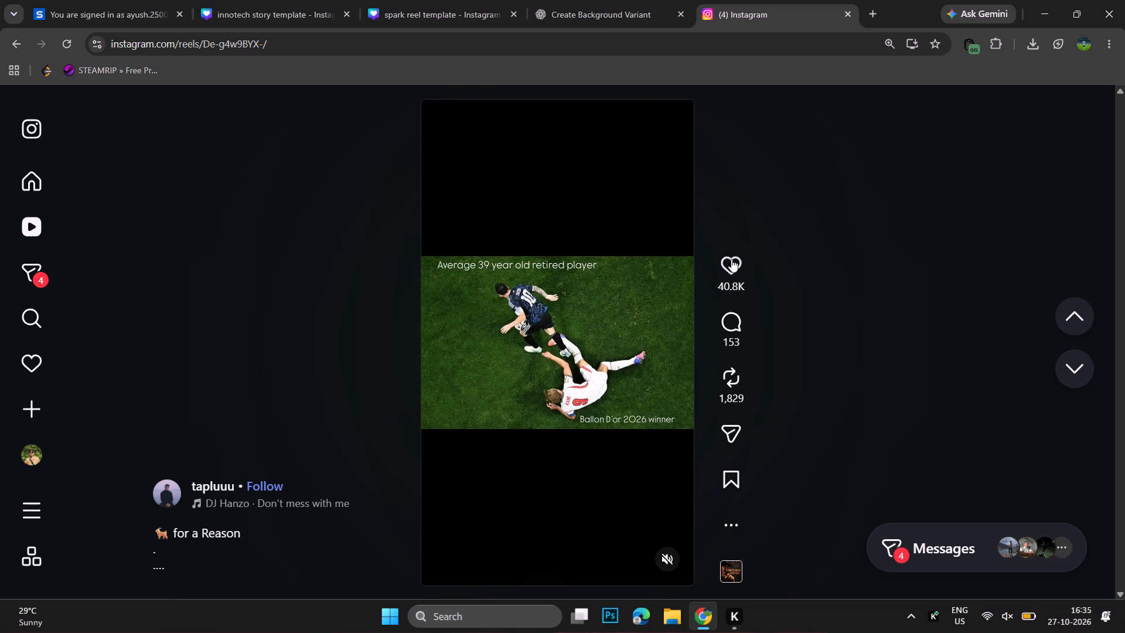
Continue browsing the Instagram Reels feed, going back to rewatch earlier reels where needed.
{"action": "key", "text": "Down"}
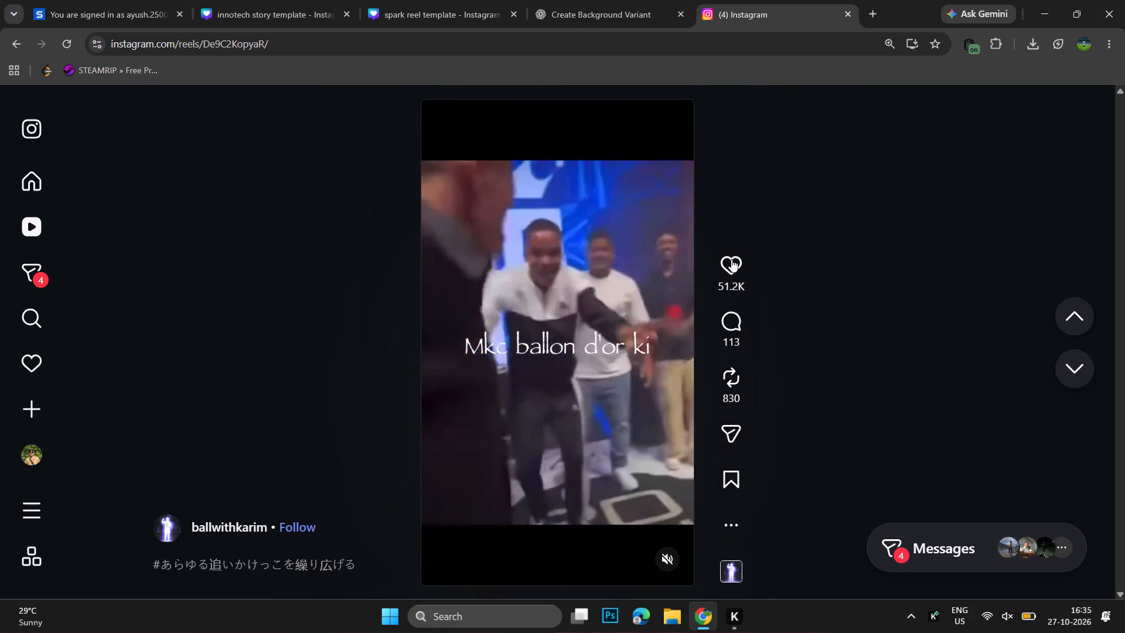
{"action": "key", "text": "Down"}
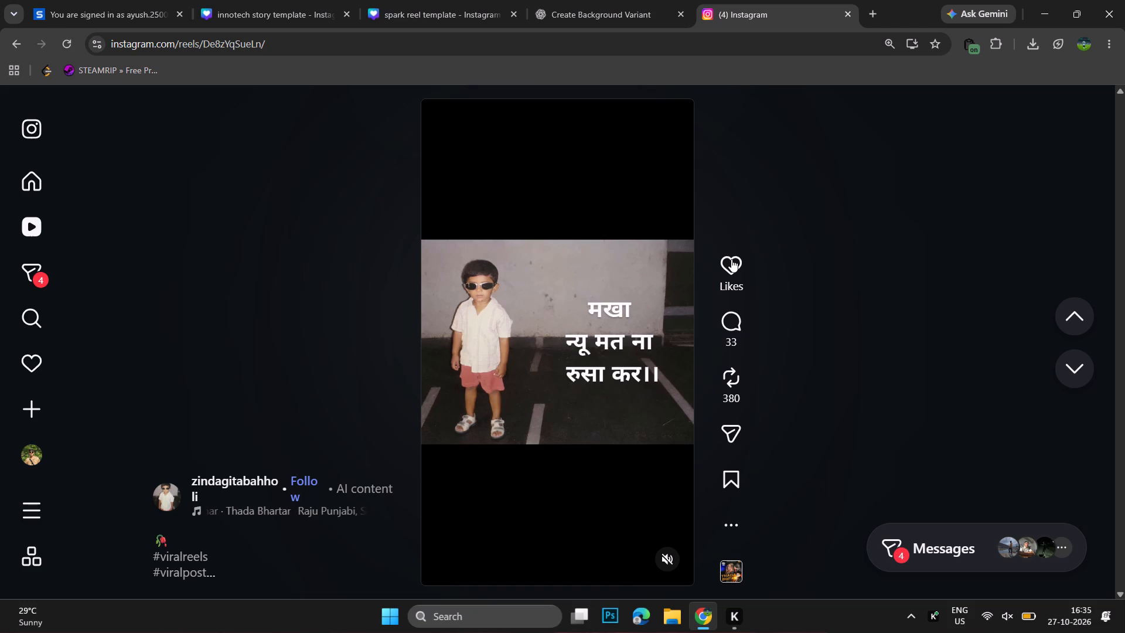
{"action": "key", "text": "Down"}
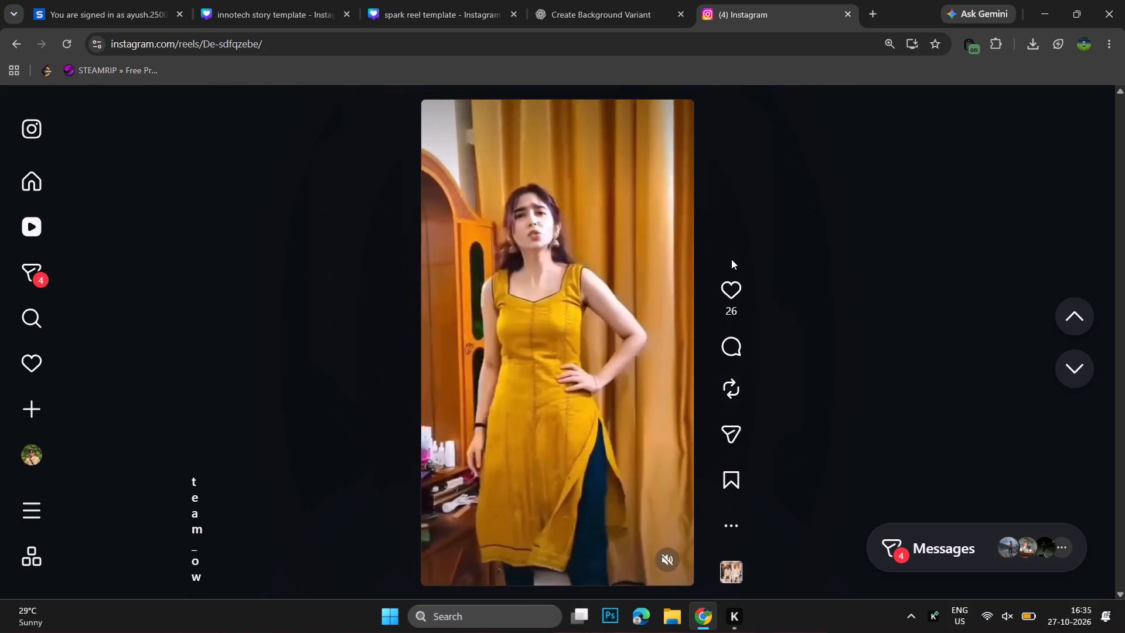
{"action": "key", "text": "Down"}
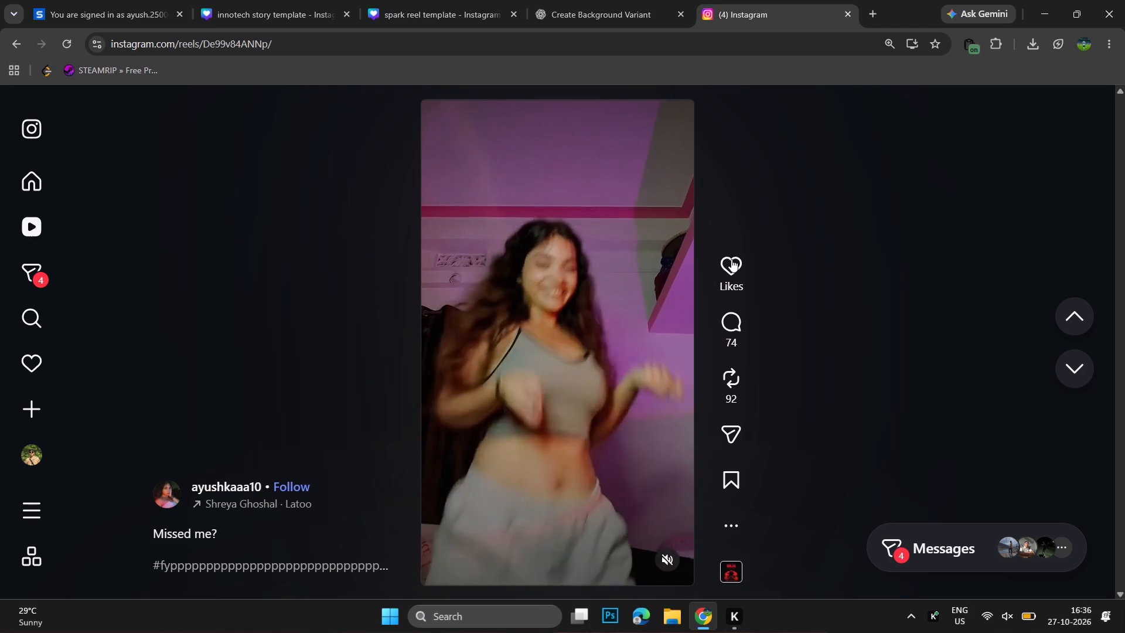
{"action": "key", "text": "Down"}
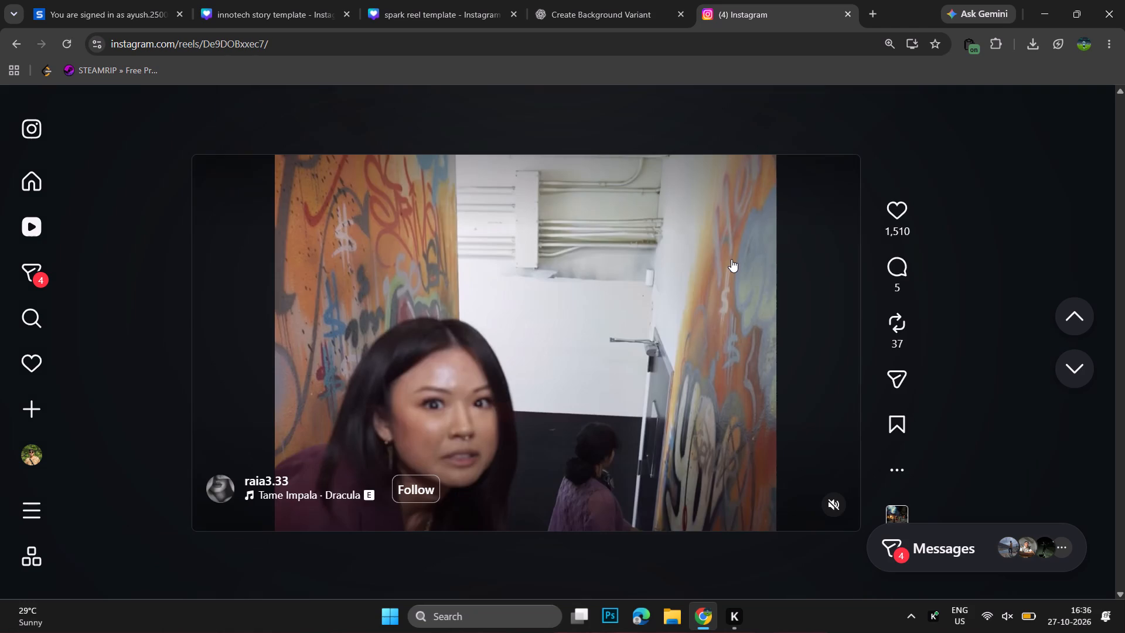
{"action": "key", "text": "Down"}
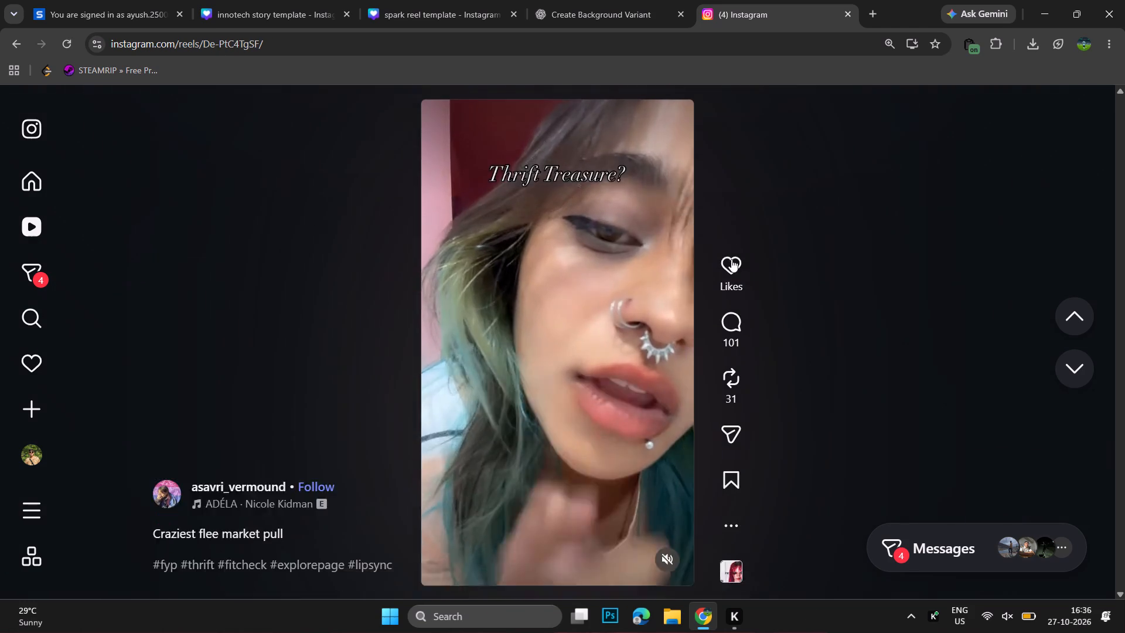
{"action": "key", "text": "Up"}
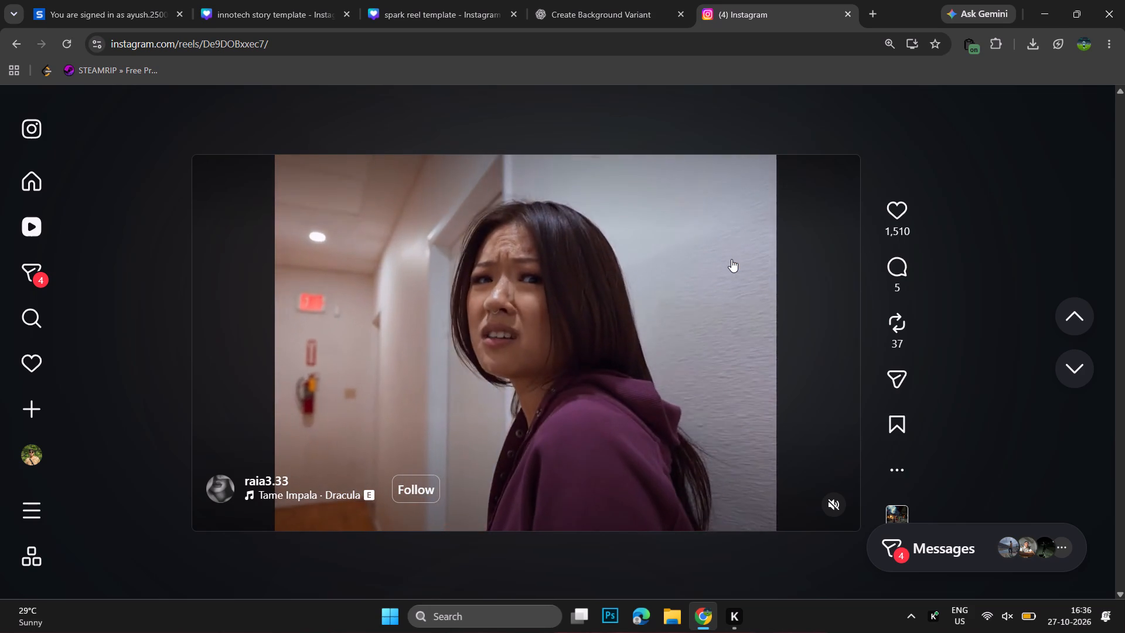
{"action": "key", "text": "Down"}
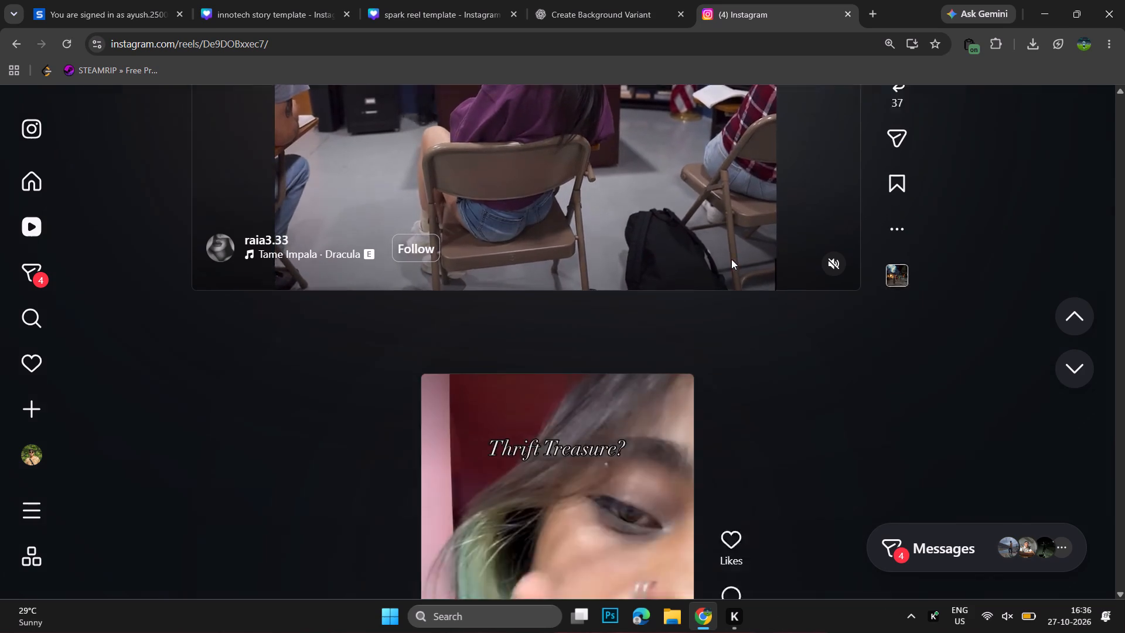
{"action": "key", "text": "Down"}
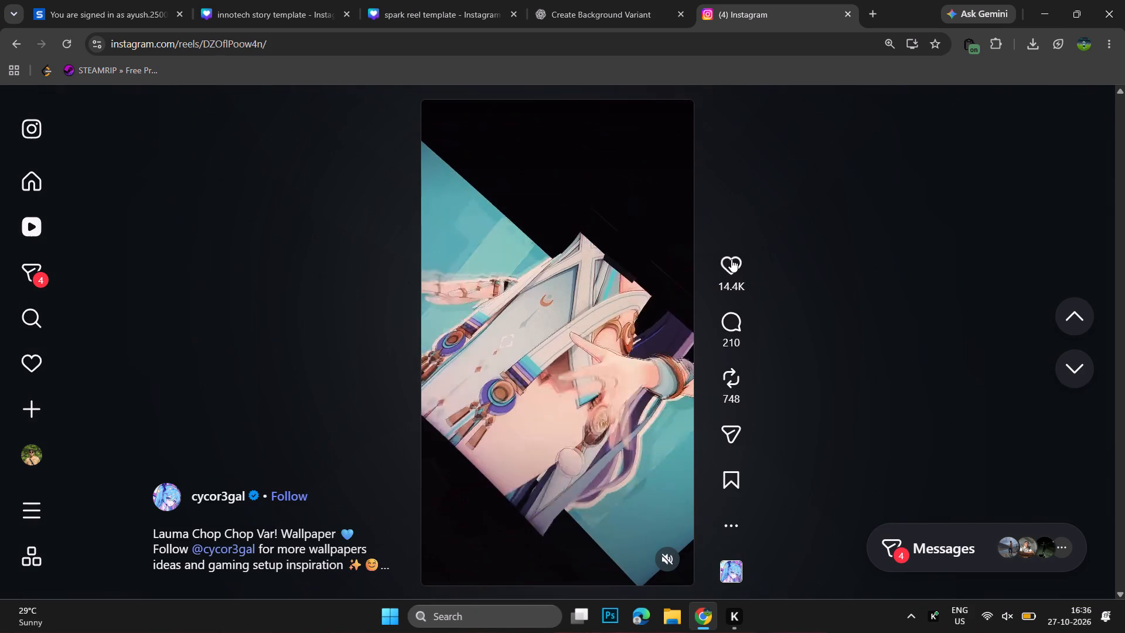
{"action": "key", "text": "Up"}
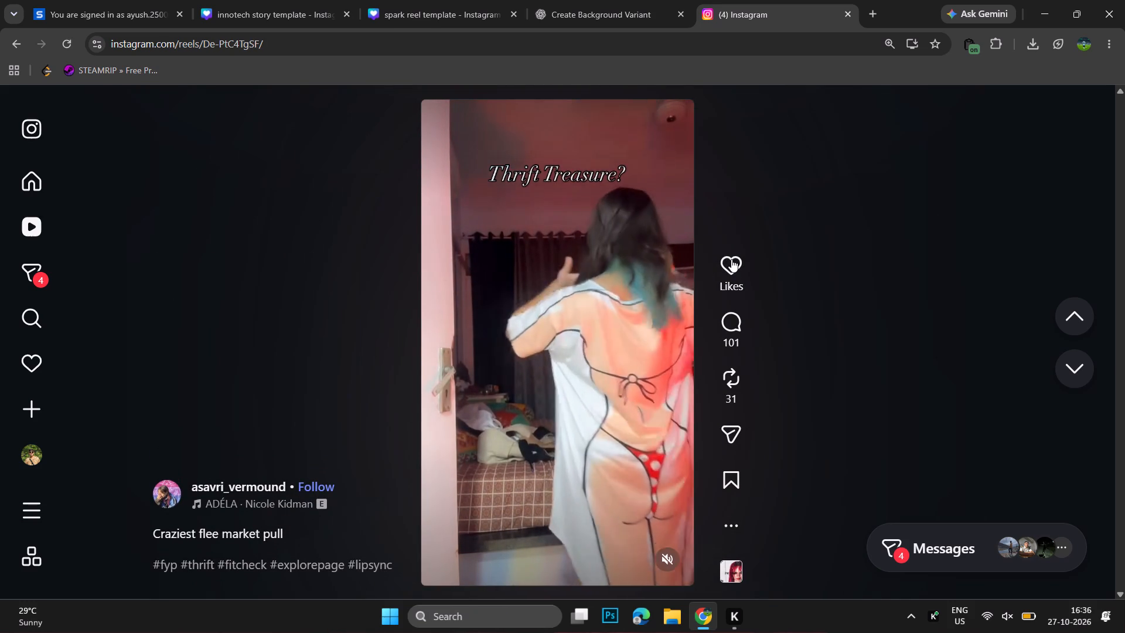
{"action": "key", "text": "Down"}
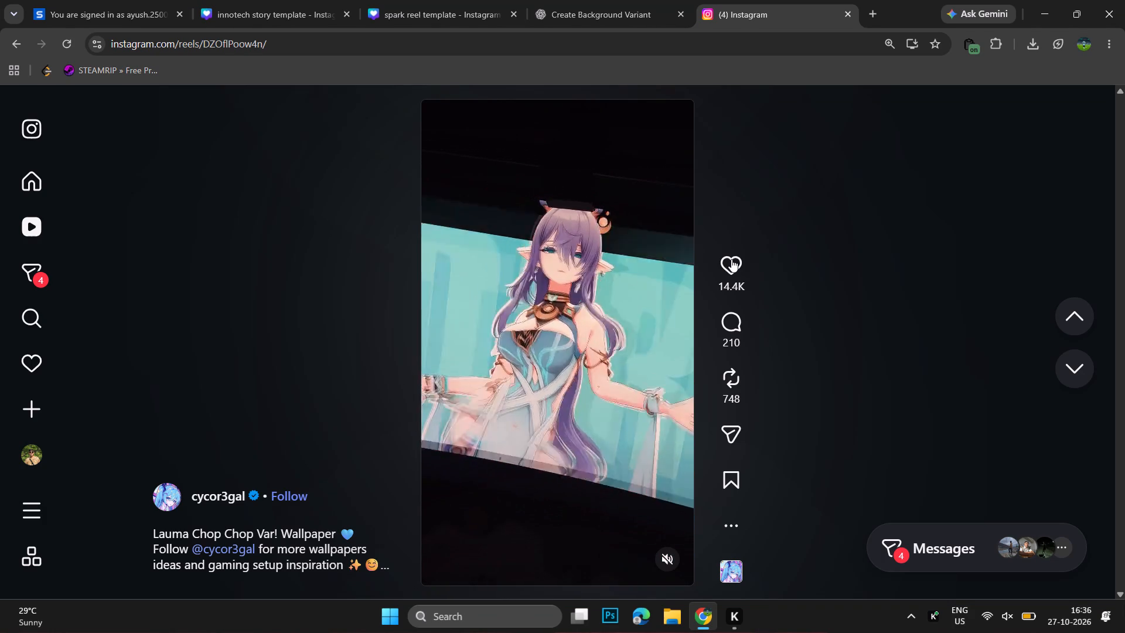
{"action": "key", "text": "Down"}
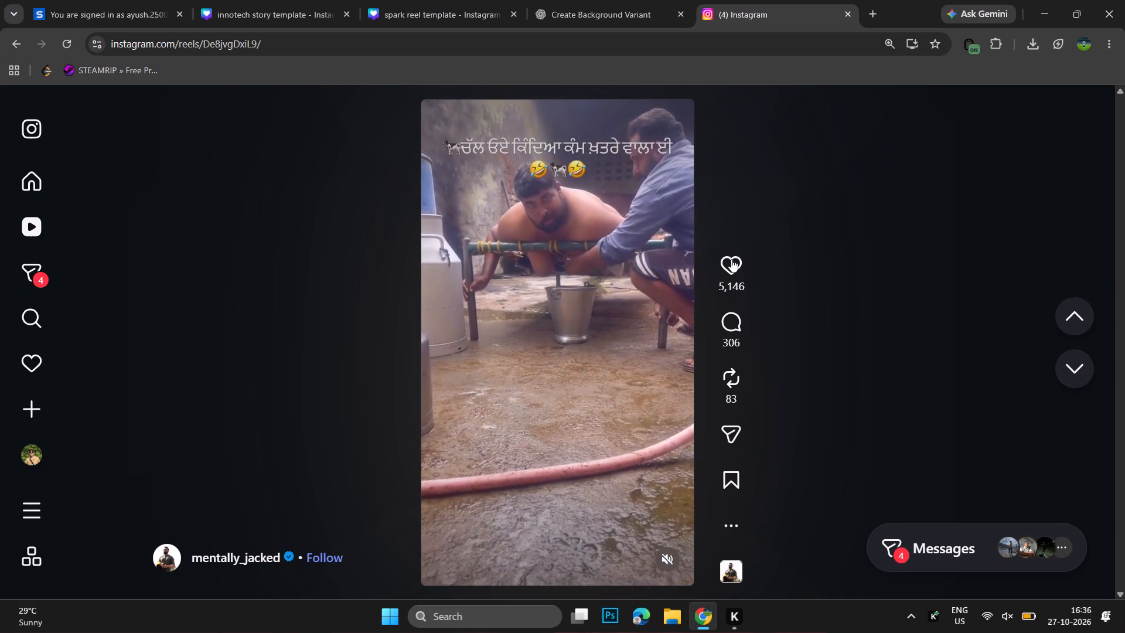
{"action": "key", "text": "Down"}
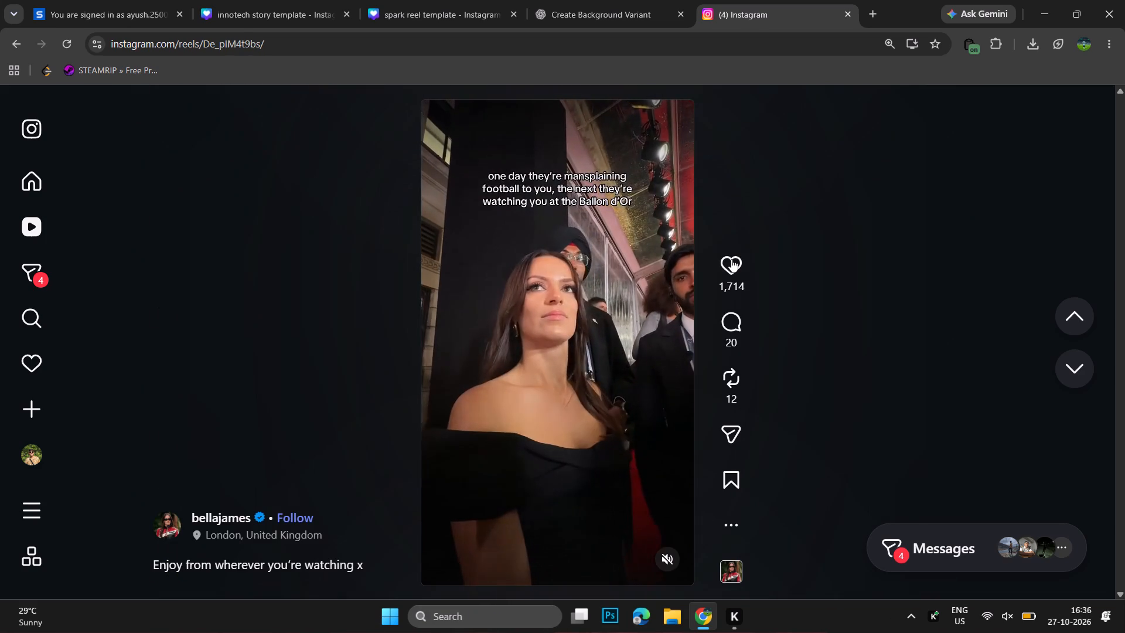
{"action": "key", "text": "Down"}
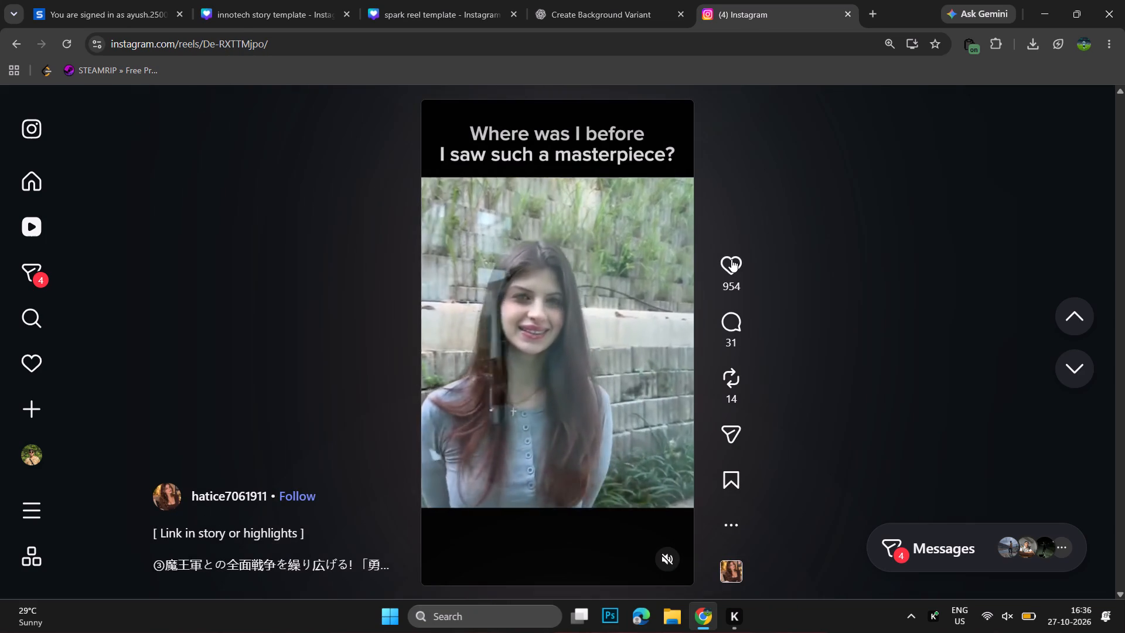
{"action": "key", "text": "Down"}
{"action": "key", "text": "Down"}
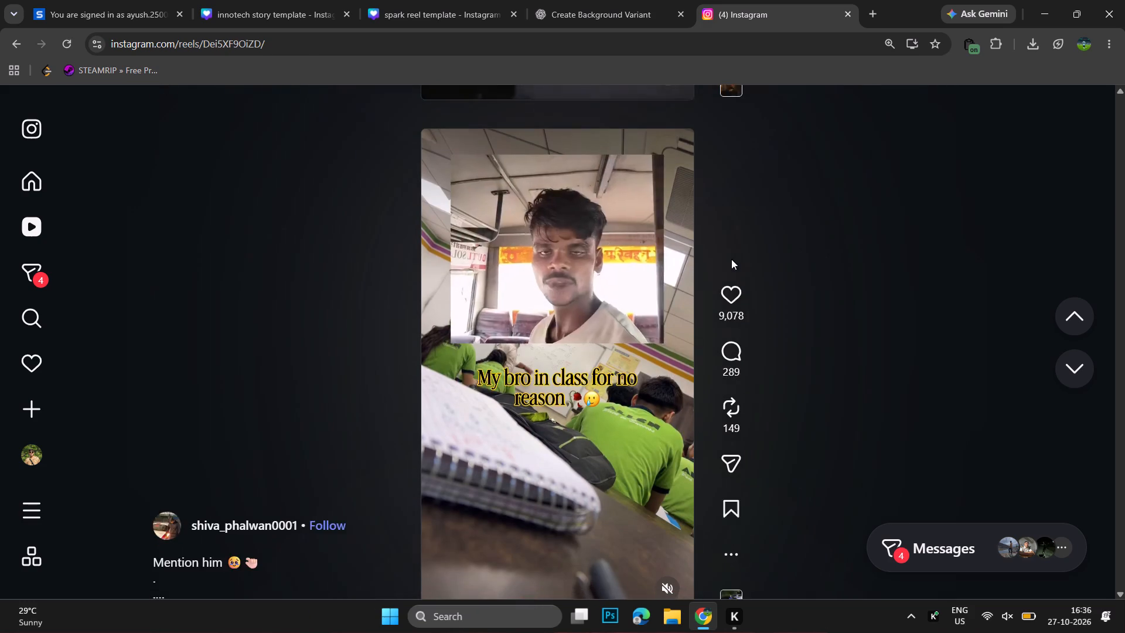
{"action": "key", "text": "Down"}
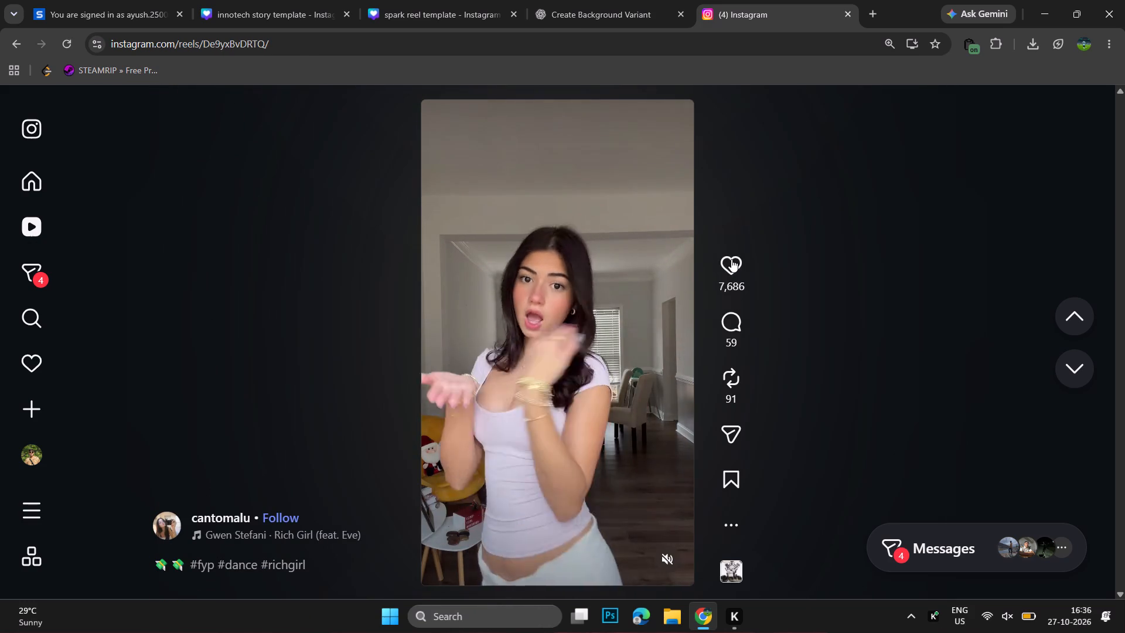
{"action": "key", "text": "Down"}
{"action": "key", "text": "Down"}
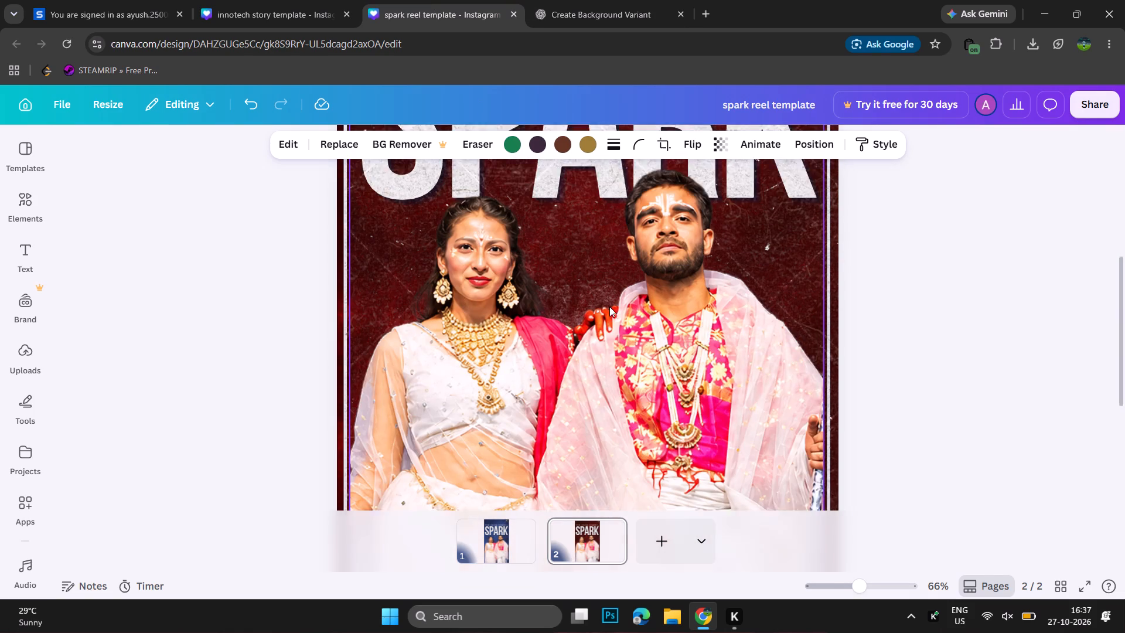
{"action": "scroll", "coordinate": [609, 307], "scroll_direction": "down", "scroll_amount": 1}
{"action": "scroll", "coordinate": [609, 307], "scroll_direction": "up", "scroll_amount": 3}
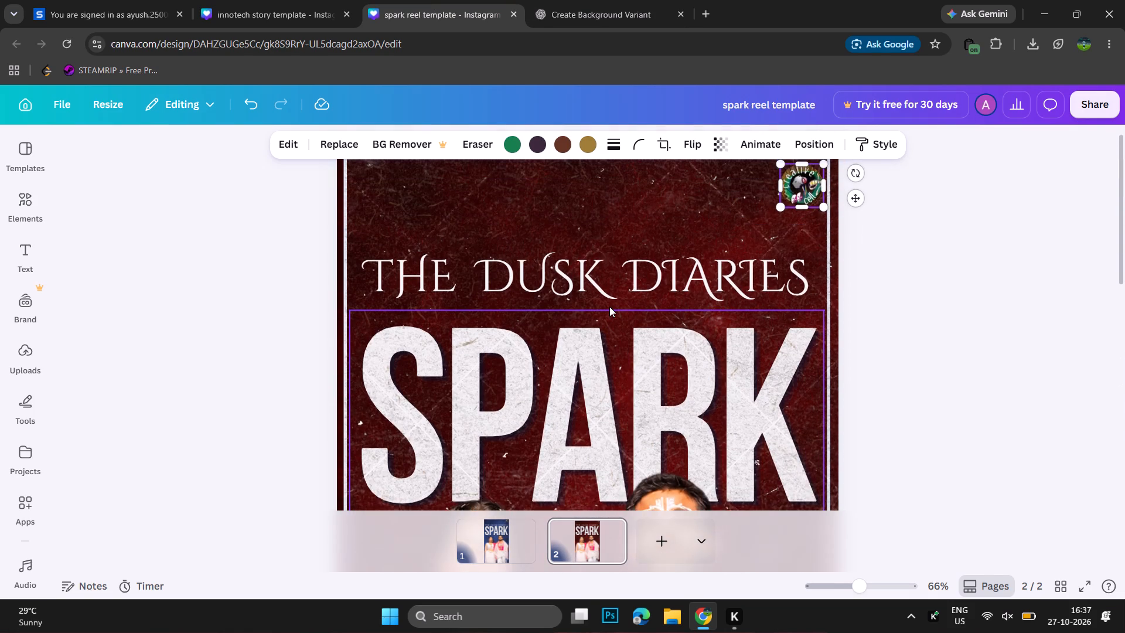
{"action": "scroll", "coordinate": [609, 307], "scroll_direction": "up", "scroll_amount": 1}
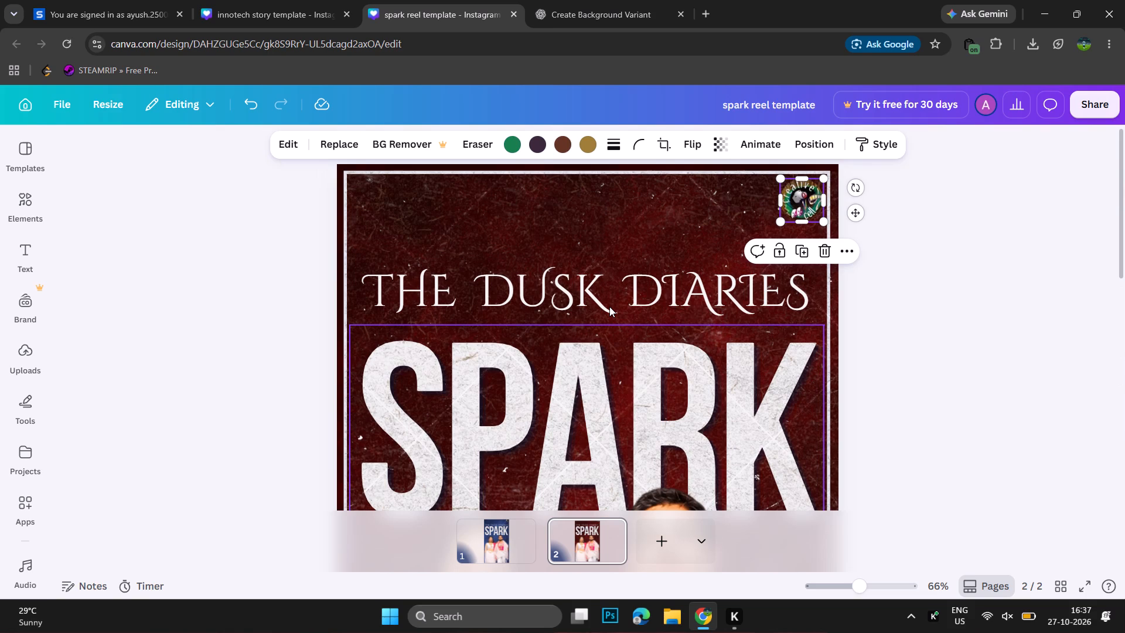
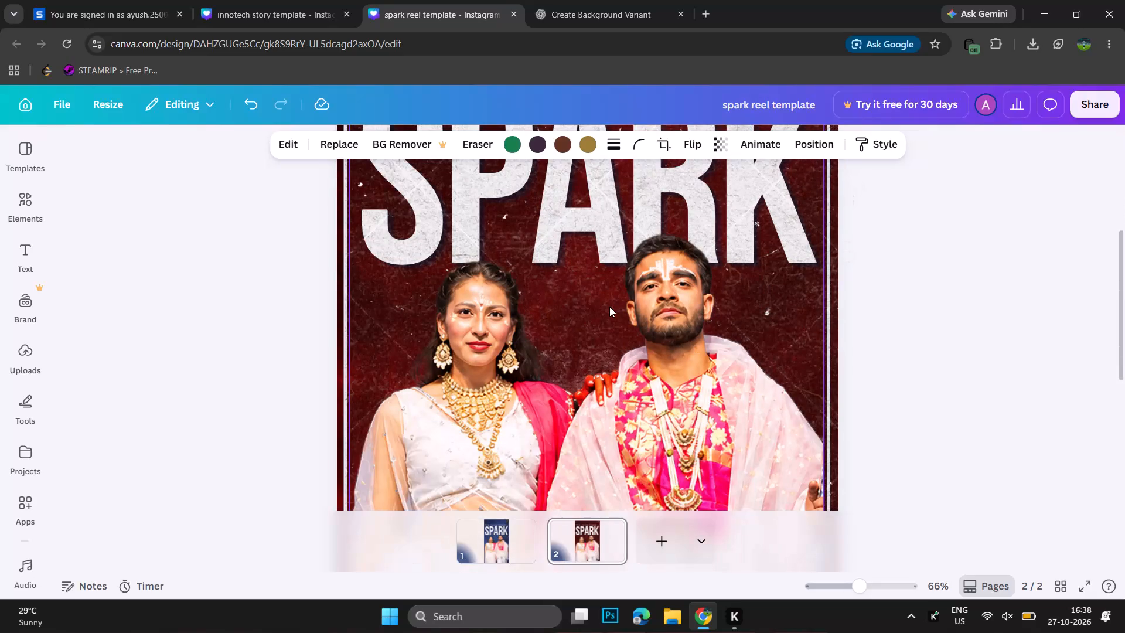
Close the ChatGPT background conversation and open Instagram in a new browser tab.
{"action": "left_click", "coordinate": [650, 0]}
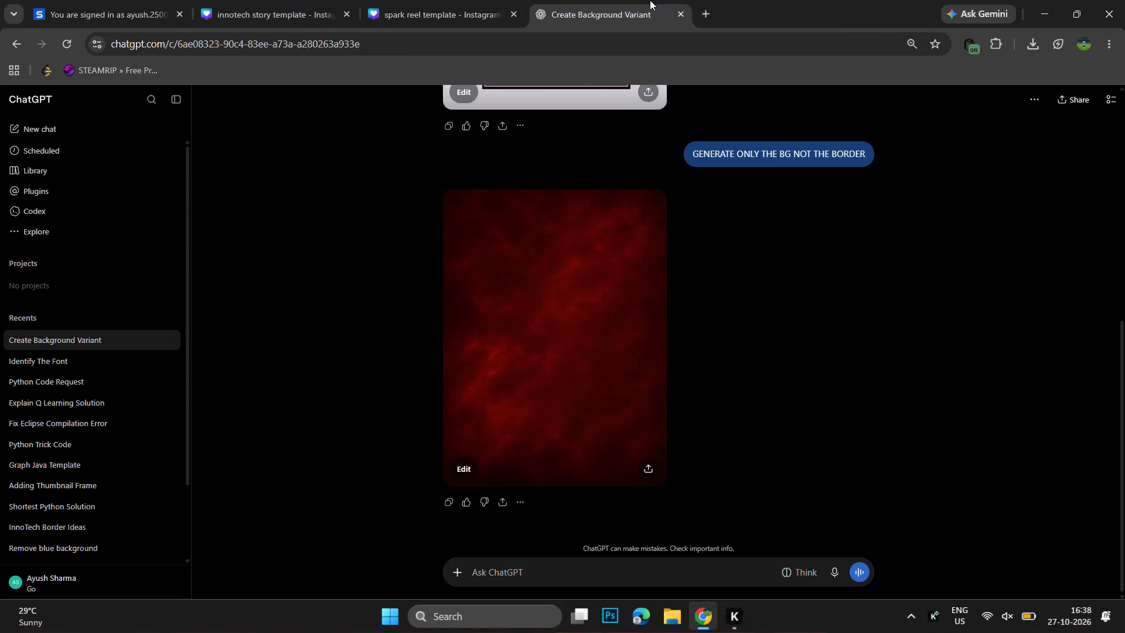
{"action": "left_click", "coordinate": [705, 15]}
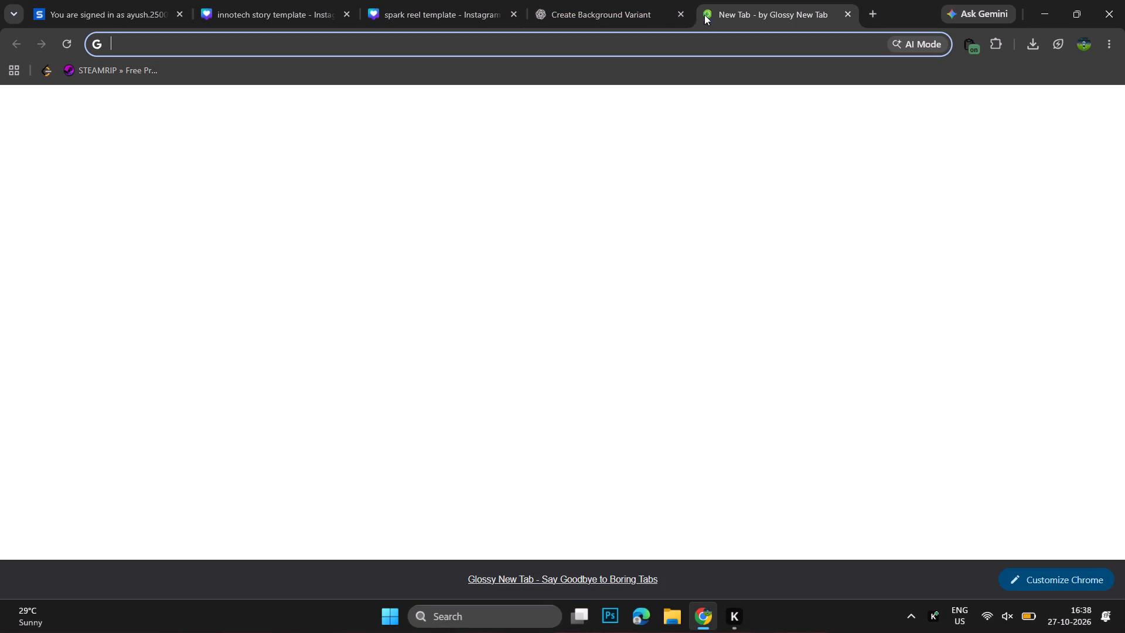
{"action": "left_click", "coordinate": [679, 13]}
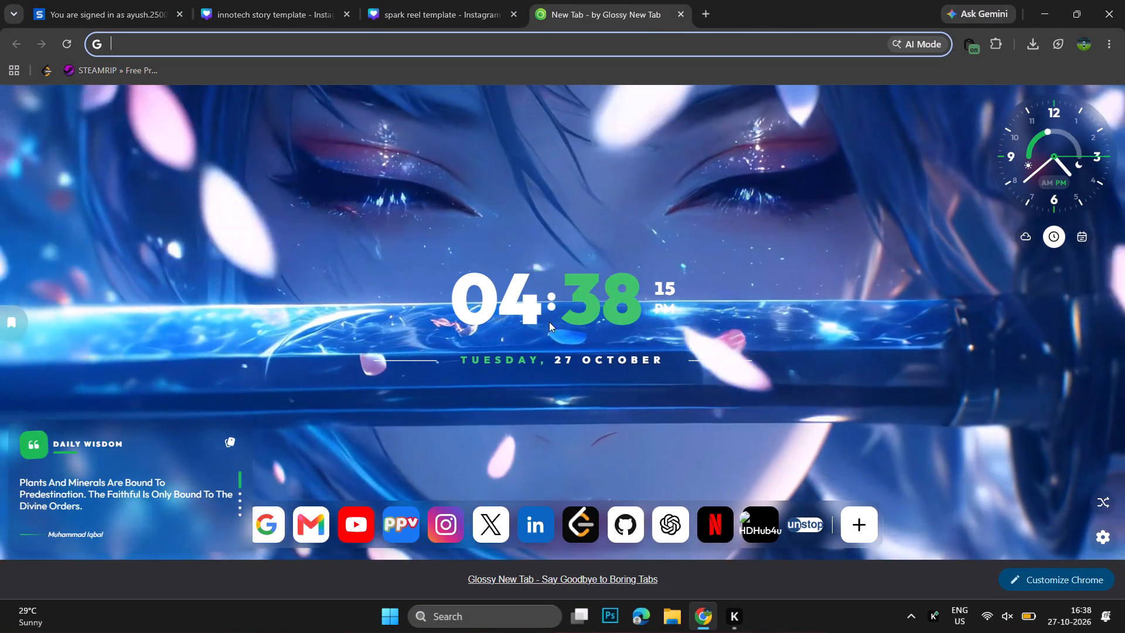
{"action": "left_click", "coordinate": [448, 525]}
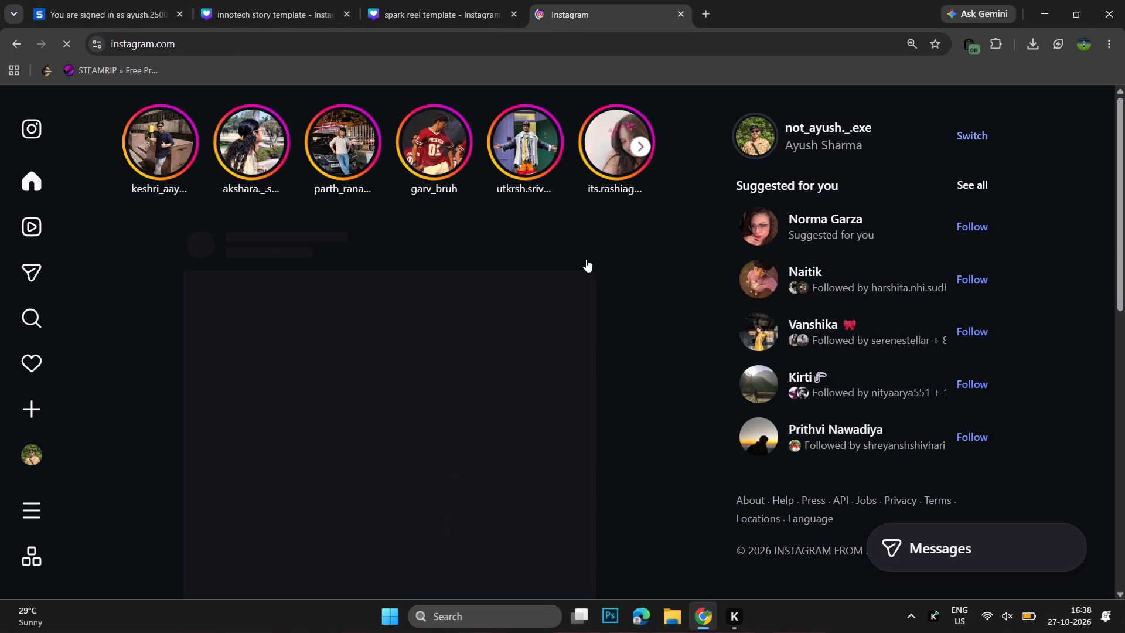
Glance at the open Canva designs, return to Instagram and check its notifications.
{"action": "scroll", "coordinate": [420, 433], "scroll_direction": "down", "scroll_amount": 2}
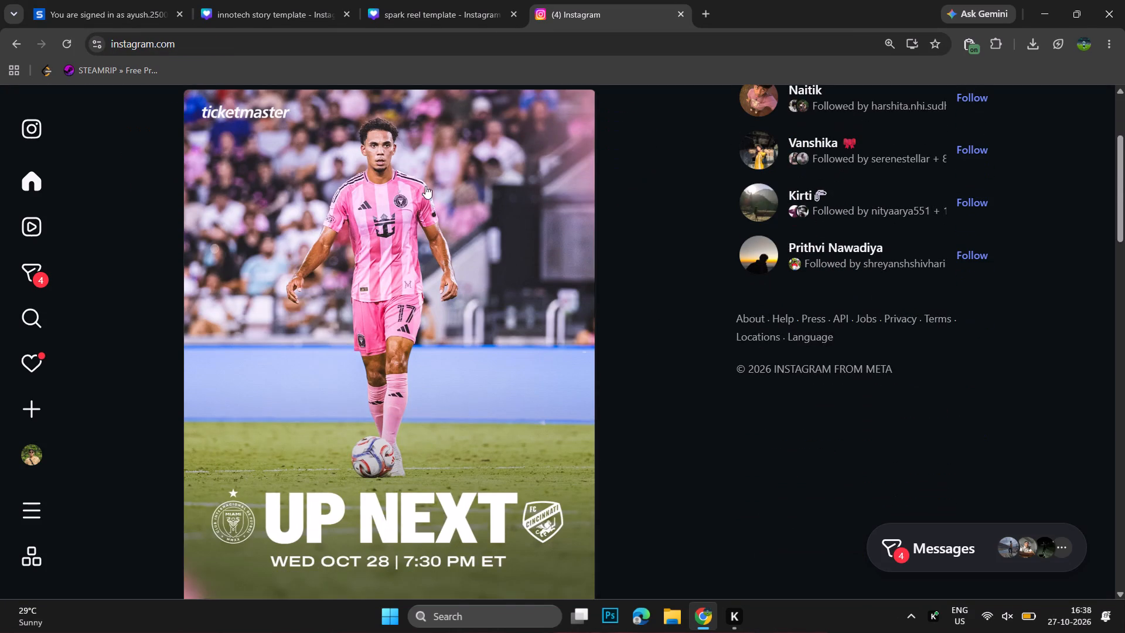
{"action": "left_click", "coordinate": [448, 1]}
{"action": "left_click", "coordinate": [294, 0]}
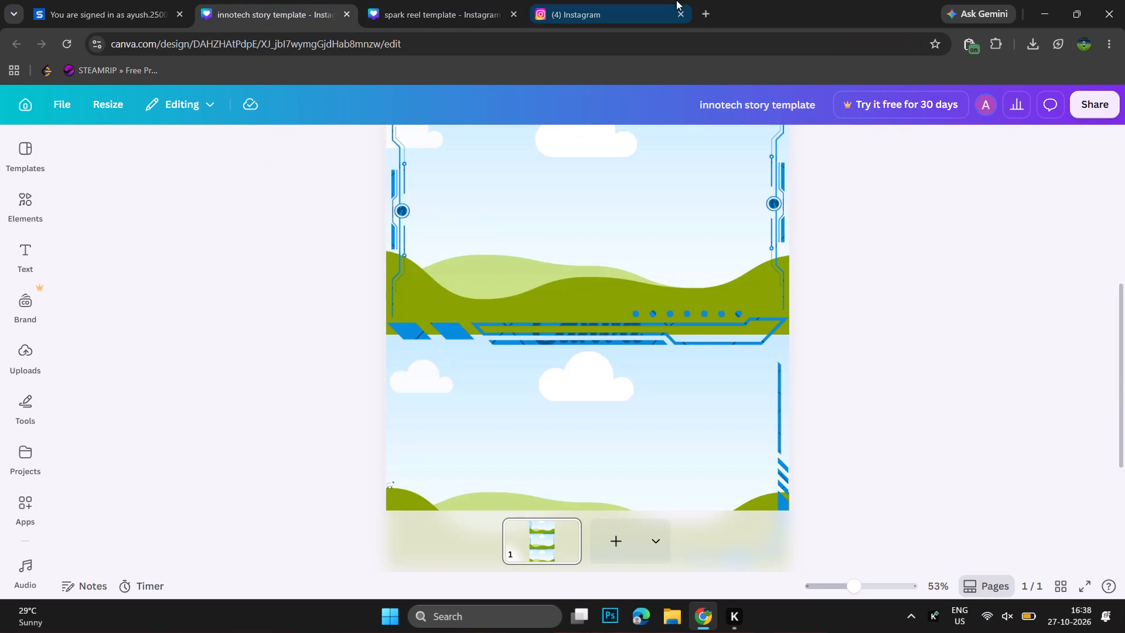
{"action": "left_click", "coordinate": [660, 0]}
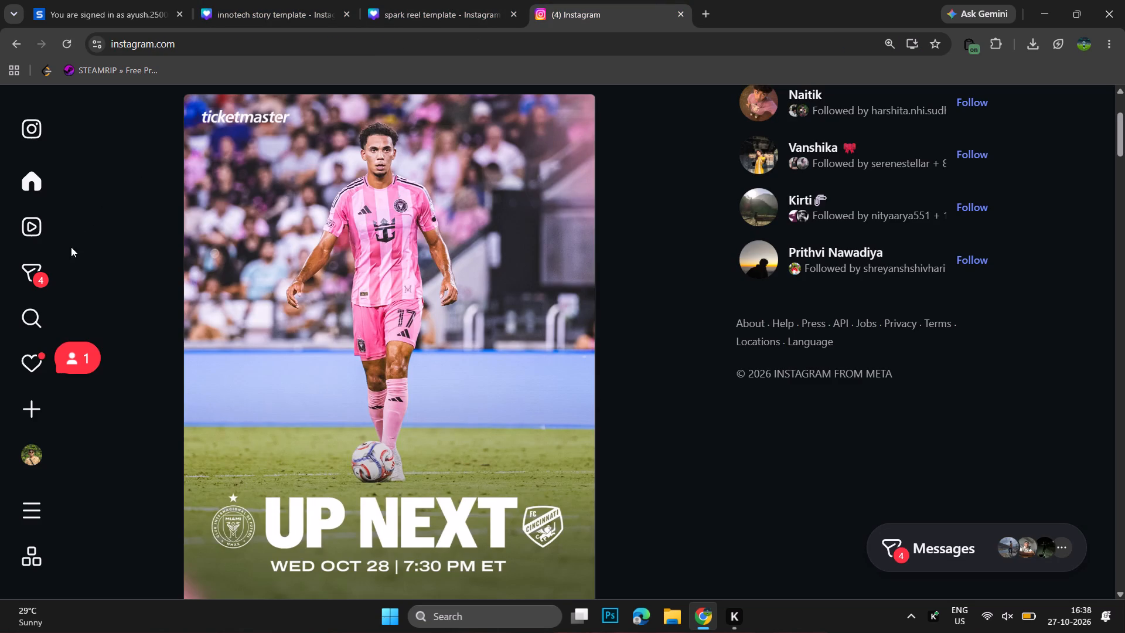
{"action": "left_click", "coordinate": [37, 353]}
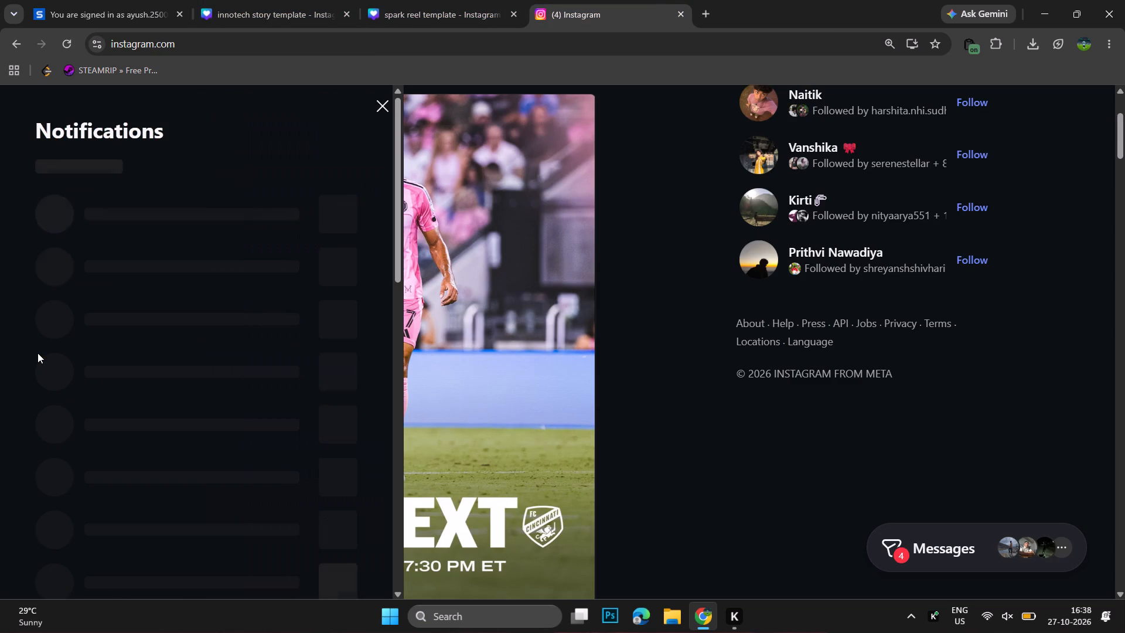
{"action": "left_click", "coordinate": [383, 109]}
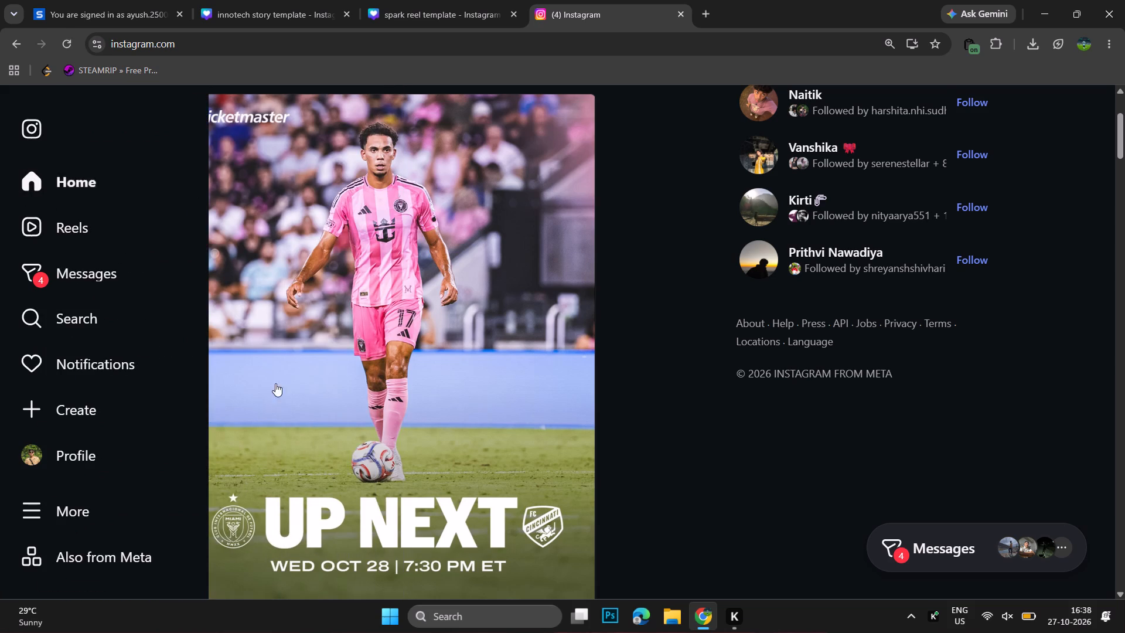
Browse the posts in the Instagram home feed, including the carousel post about the failed Spotify autopay.
{"action": "scroll", "coordinate": [305, 397], "scroll_direction": "down", "scroll_amount": 9}
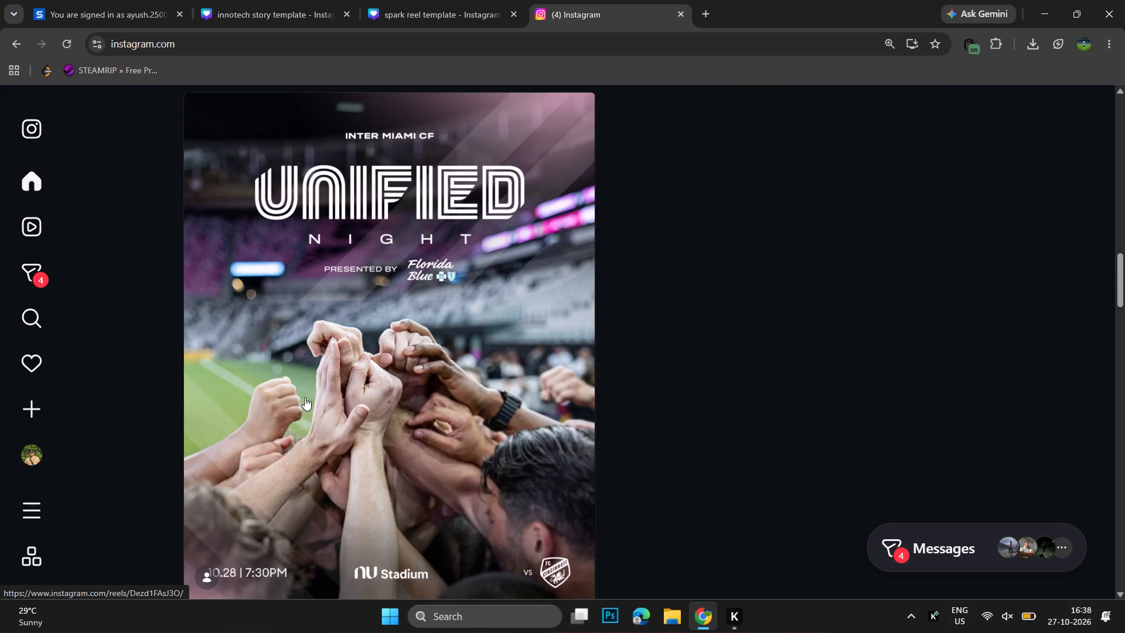
{"action": "scroll", "coordinate": [305, 397], "scroll_direction": "down", "scroll_amount": 6}
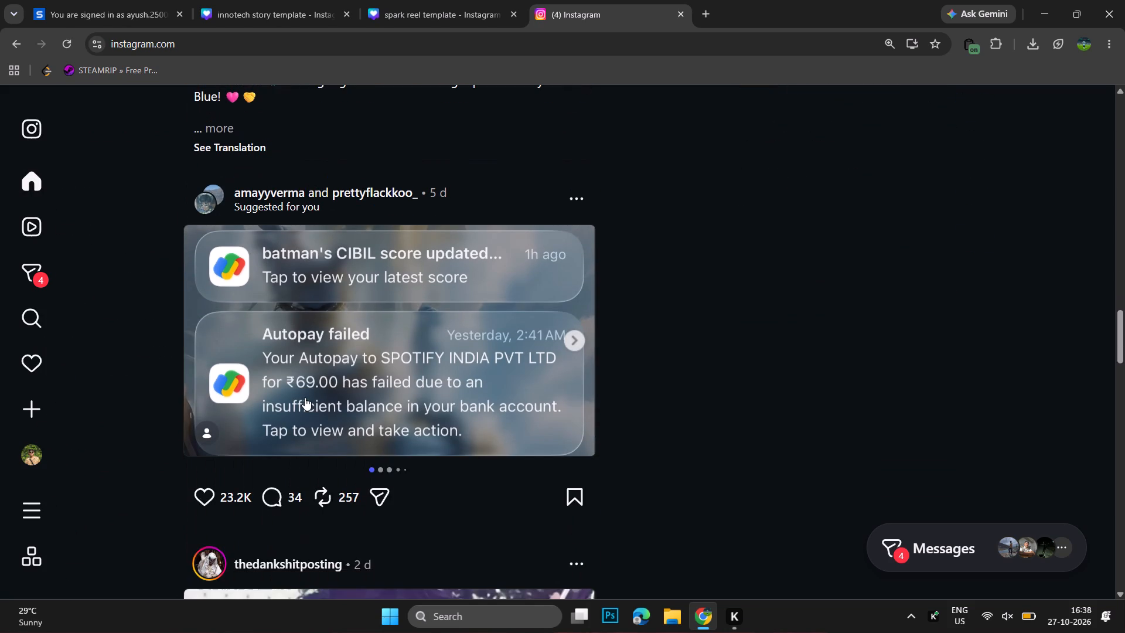
{"action": "scroll", "coordinate": [305, 397], "scroll_direction": "down", "scroll_amount": 1}
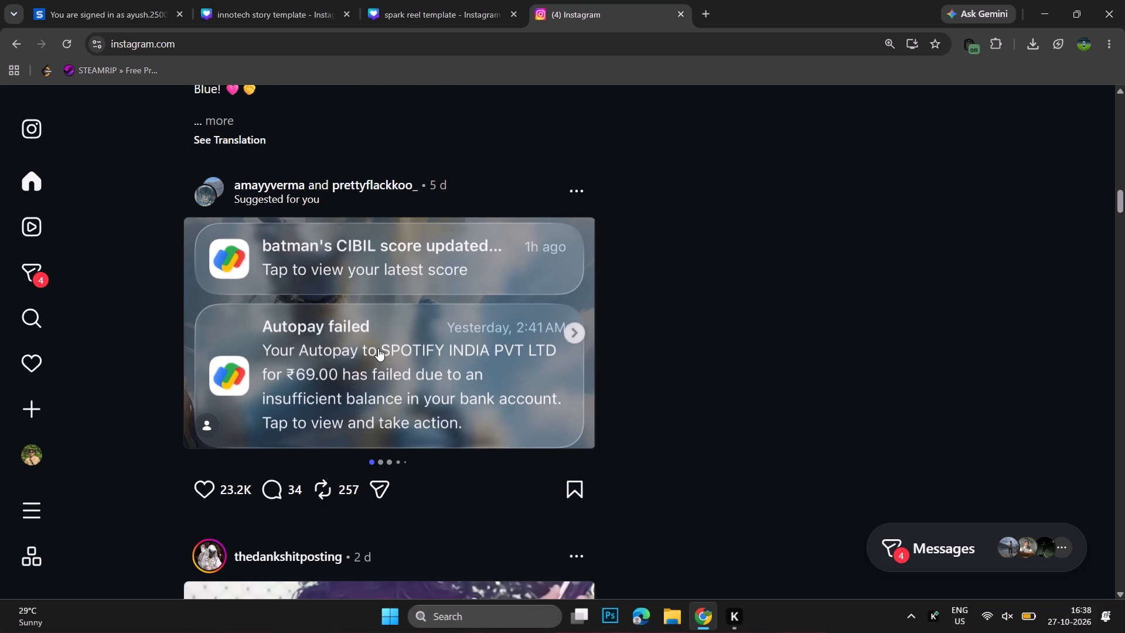
{"action": "scroll", "coordinate": [378, 348], "scroll_direction": "left", "scroll_amount": 1}
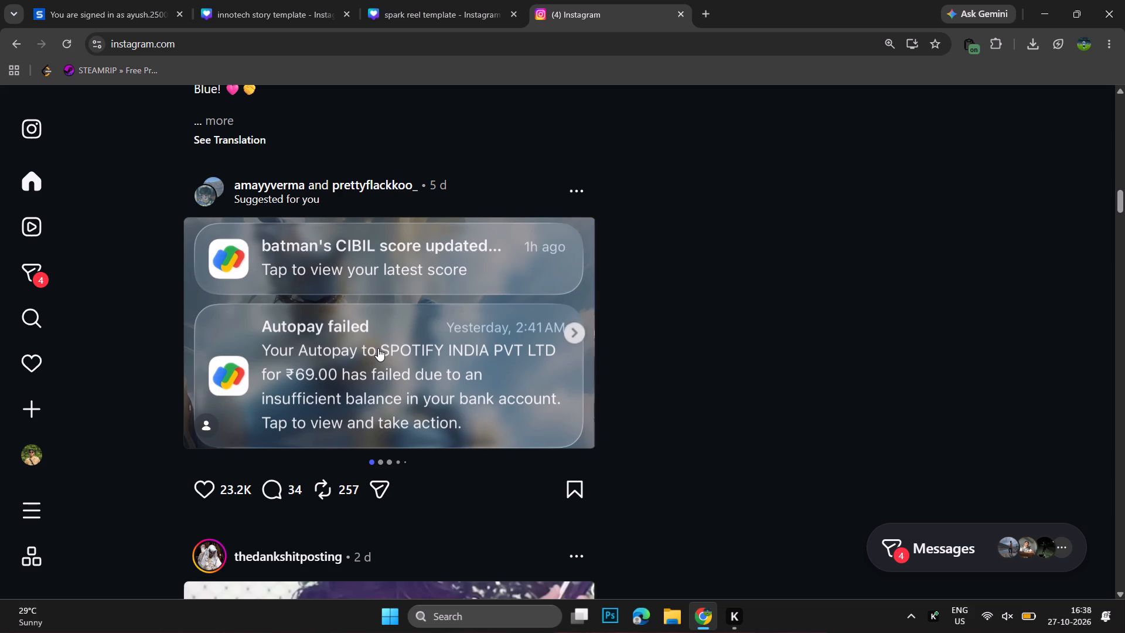
{"action": "scroll", "coordinate": [378, 348], "scroll_direction": "left", "scroll_amount": 4}
{"action": "scroll", "coordinate": [378, 348], "scroll_direction": "right", "scroll_amount": 7}
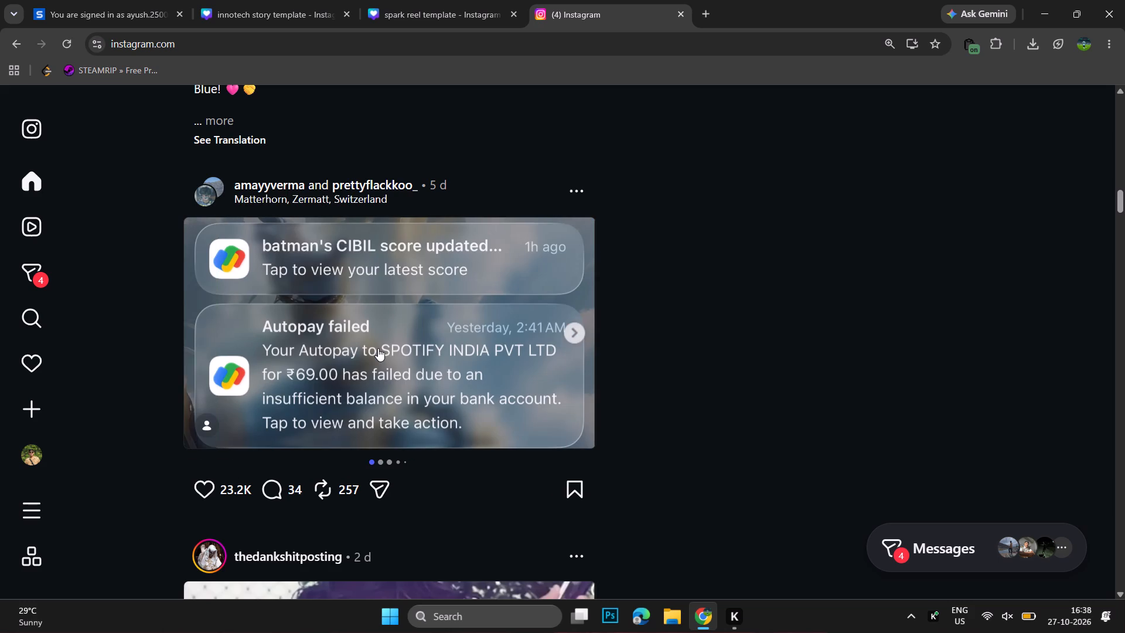
{"action": "double_click", "coordinate": [378, 348]}
{"action": "scroll", "coordinate": [538, 475], "scroll_direction": "down", "scroll_amount": 2}
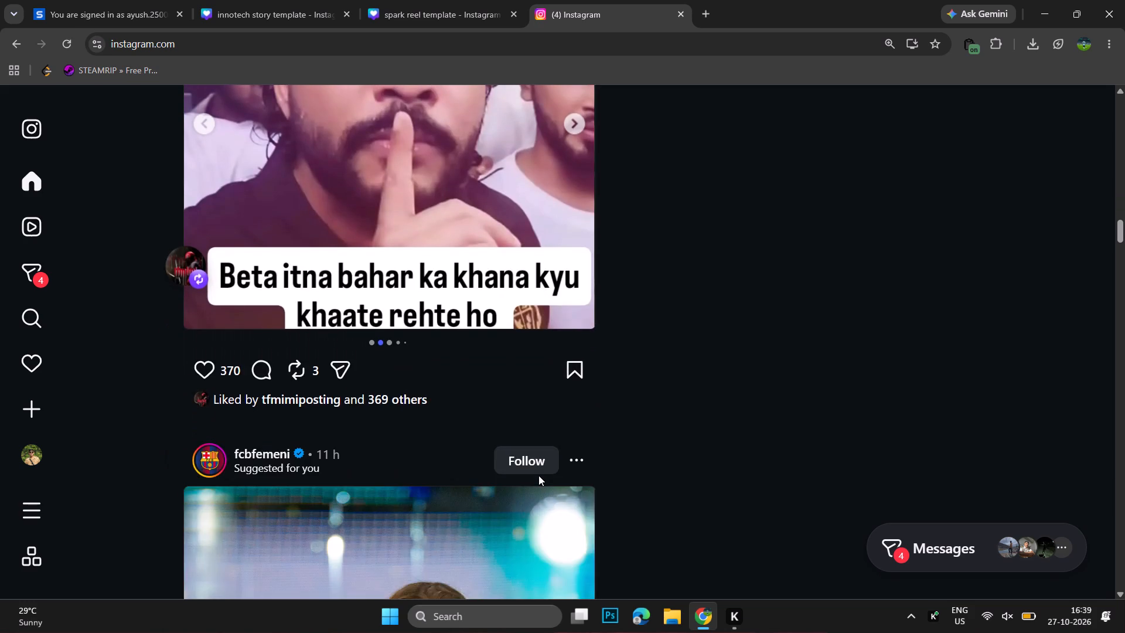
{"action": "scroll", "coordinate": [538, 475], "scroll_direction": "up", "scroll_amount": 3}
{"action": "scroll", "coordinate": [538, 475], "scroll_direction": "down", "scroll_amount": 1}
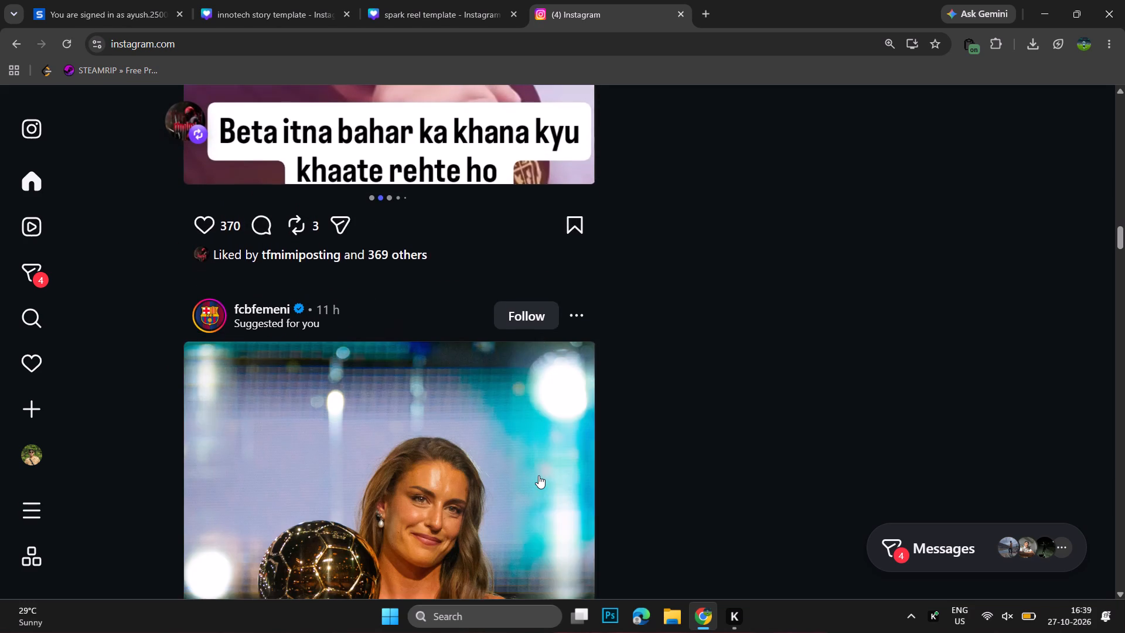
{"action": "scroll", "coordinate": [538, 475], "scroll_direction": "down", "scroll_amount": 3}
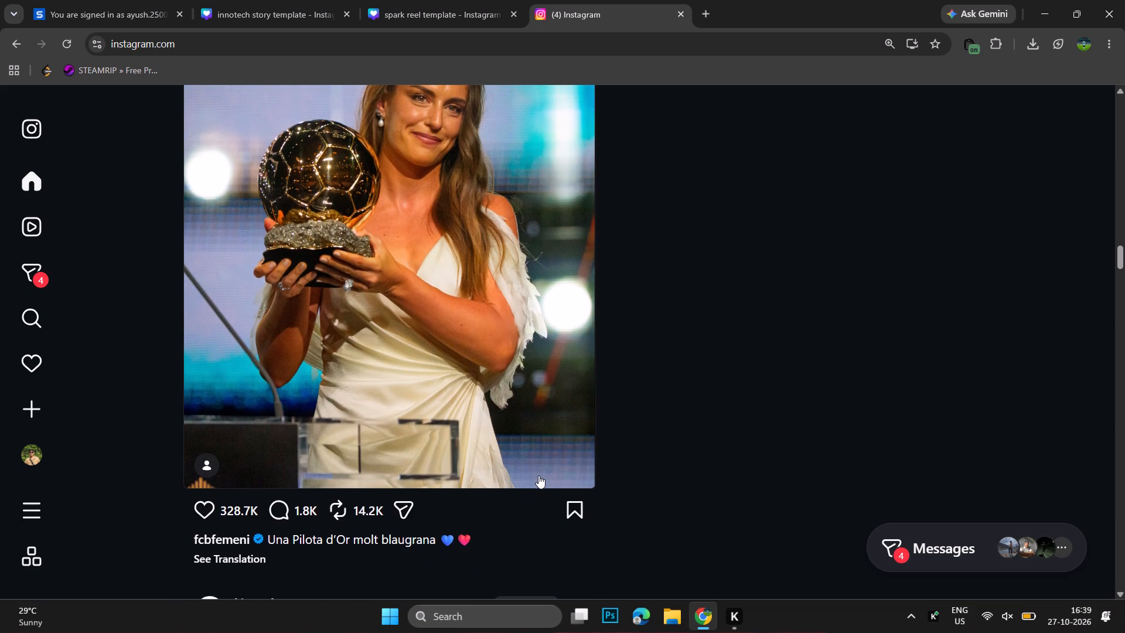
{"action": "scroll", "coordinate": [538, 475], "scroll_direction": "down", "scroll_amount": 3}
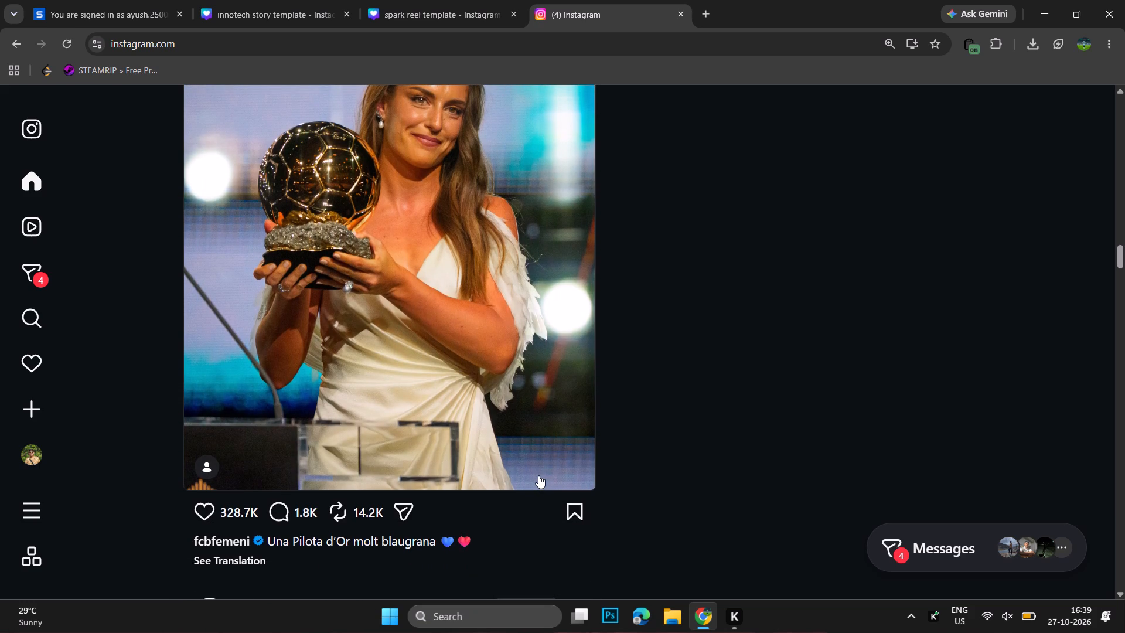
{"action": "scroll", "coordinate": [538, 475], "scroll_direction": "down", "scroll_amount": 1}
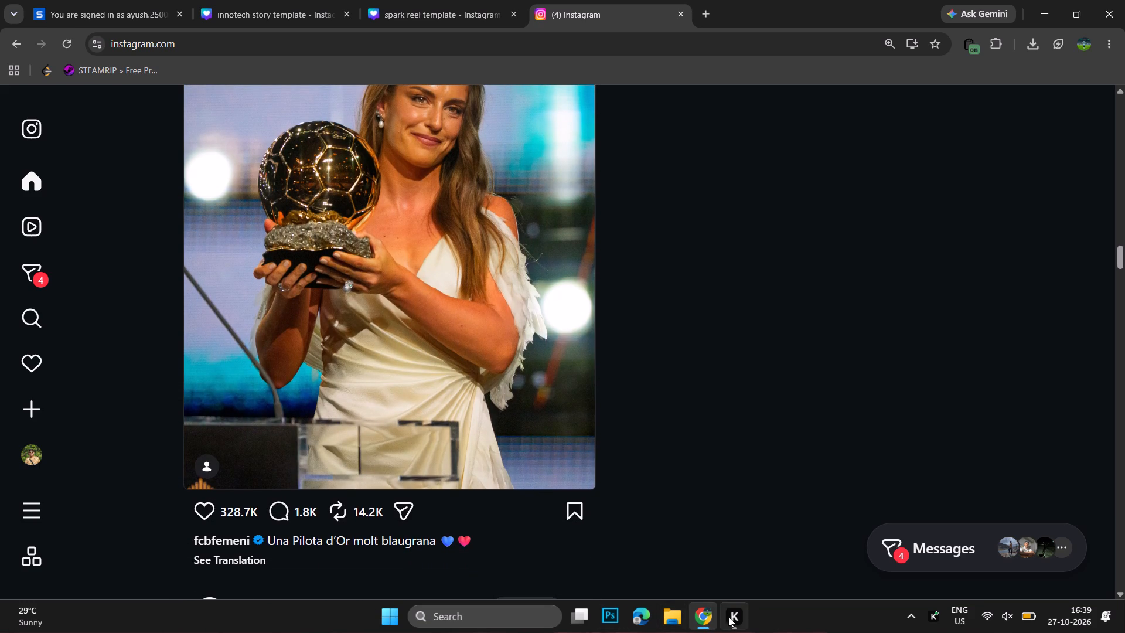